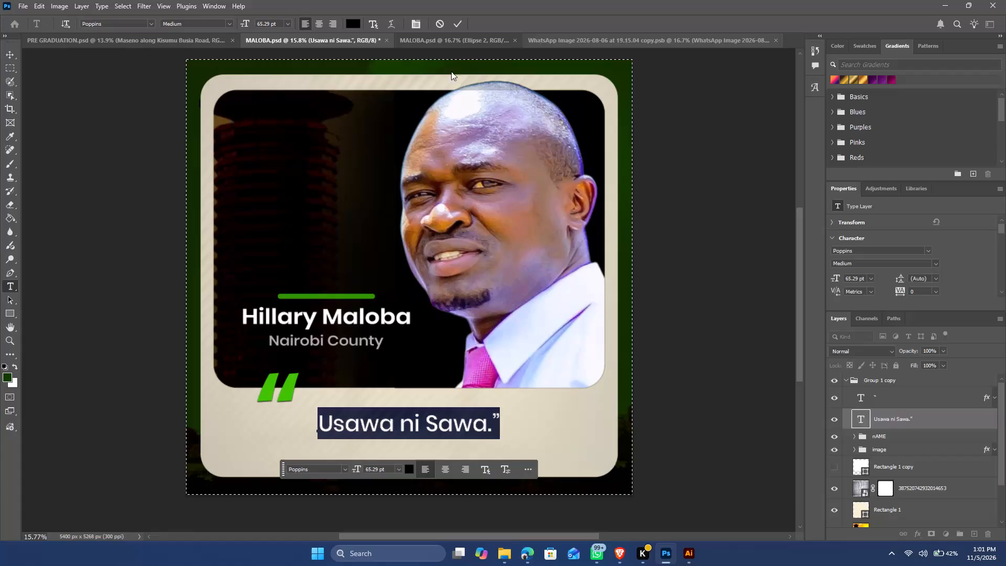
Finish editing the "Usawa ni Sawa.”" quote text.
click(464, 15)
click(461, 19)
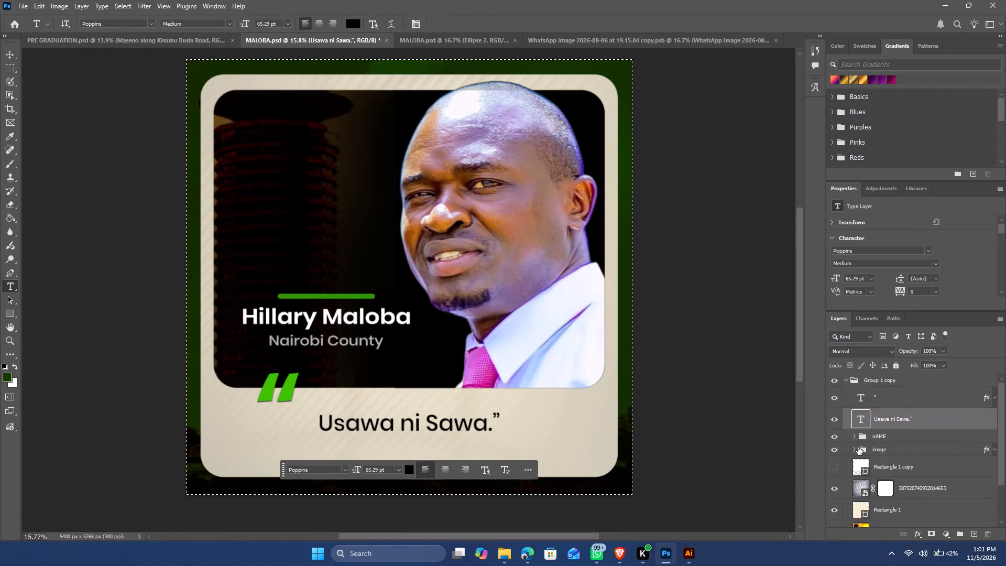
Hide the cream Rectangle 1 card layer.
scroll(916, 468, down, 2)
click(833, 483)
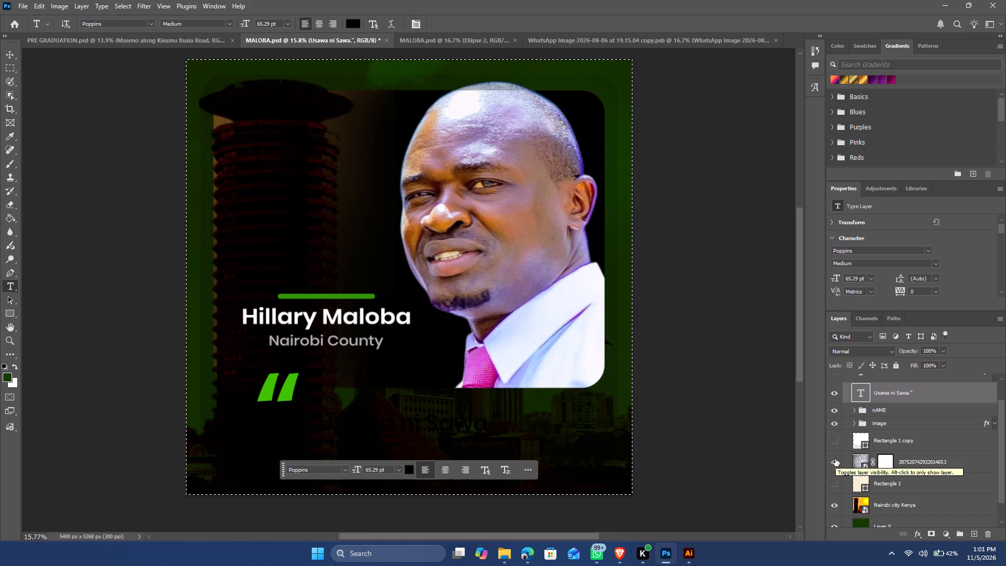
click(884, 465)
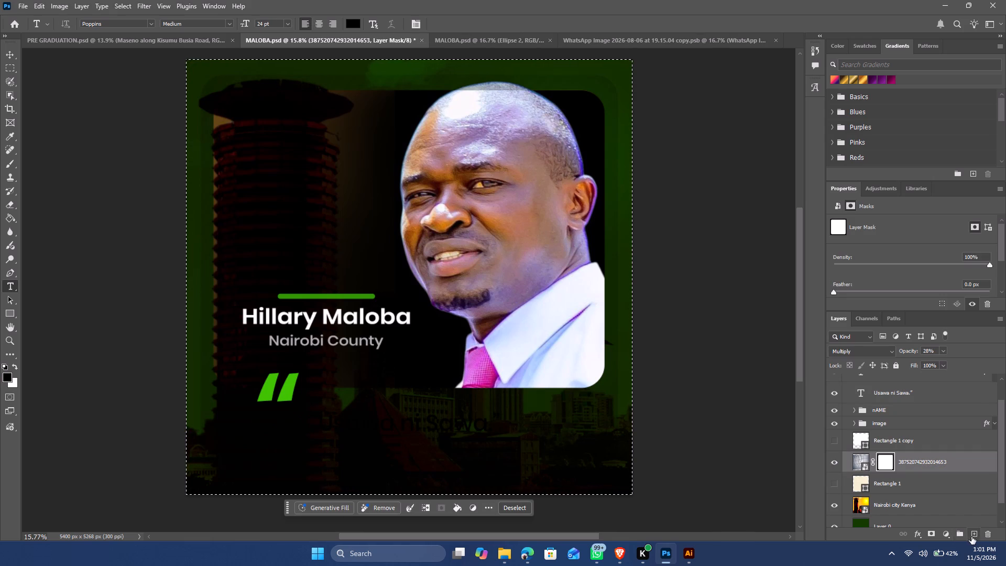
click(986, 535)
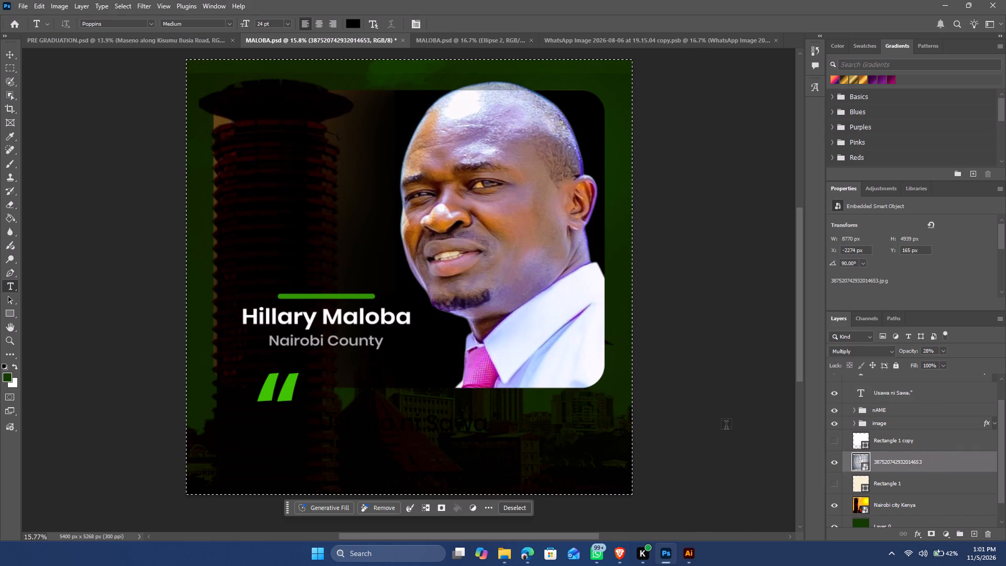
click(9, 53)
key(ctrl+d)
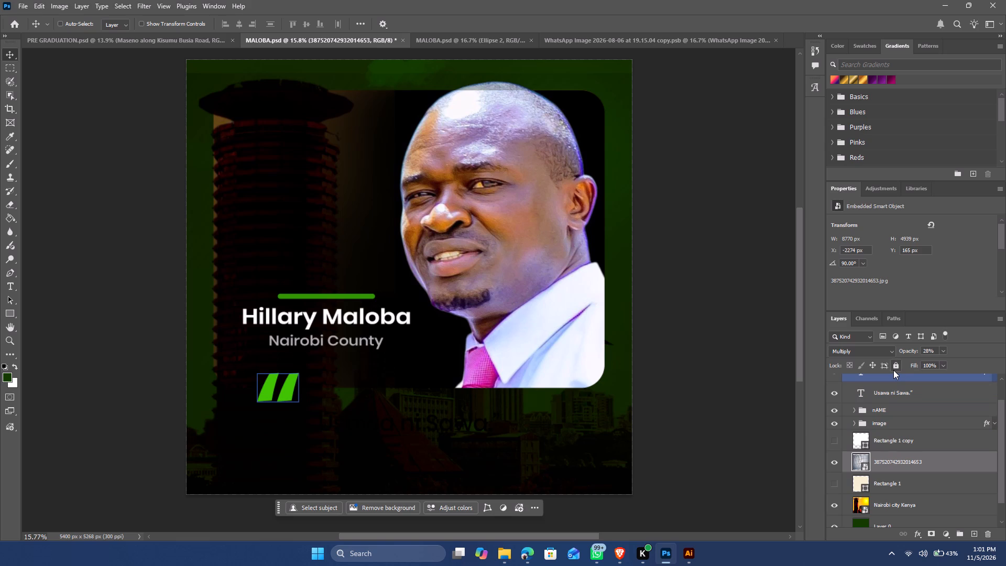
Expand the image group and remove the upper portrait duplicate ending in "copy 2".
click(855, 424)
click(930, 444)
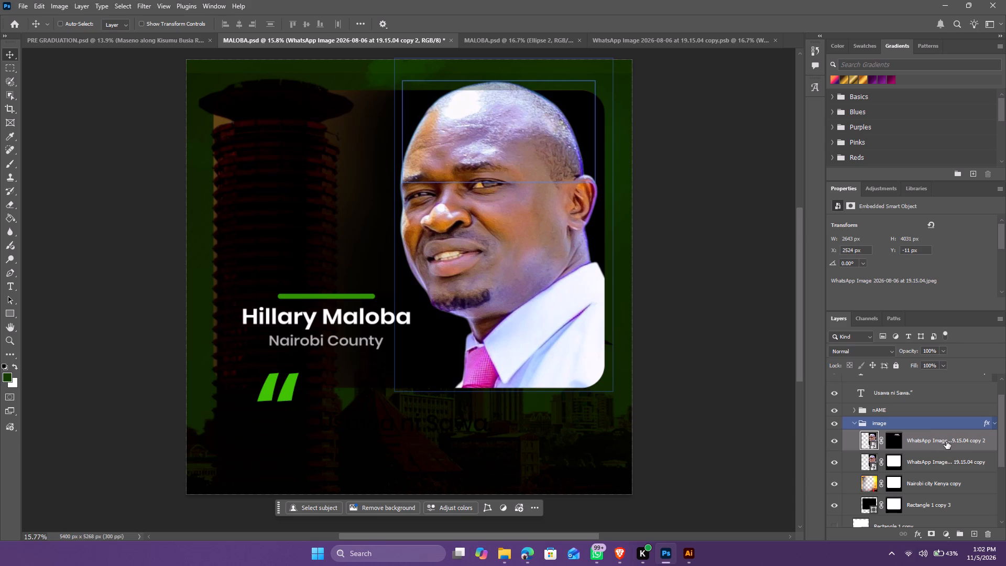
click(894, 443)
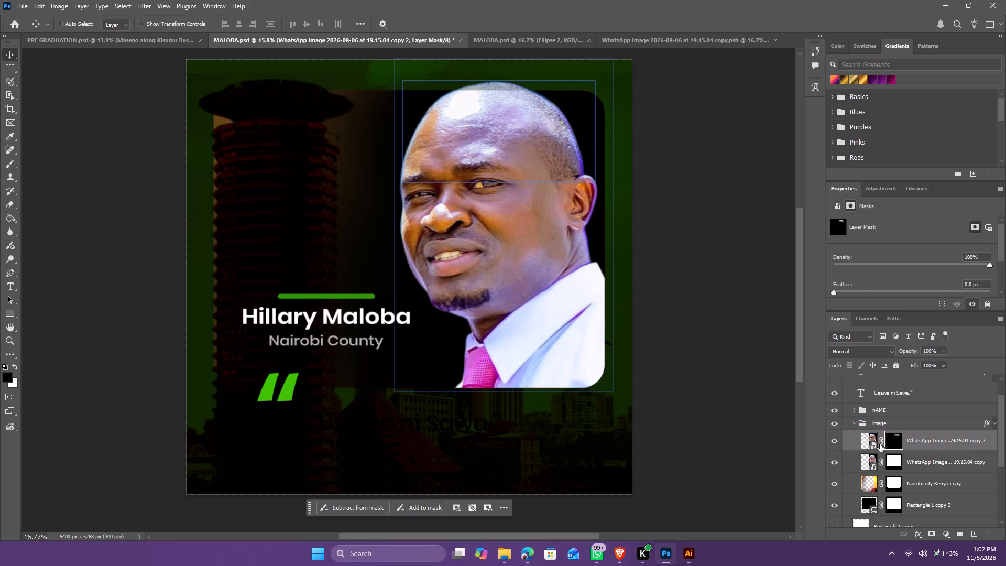
click(889, 460)
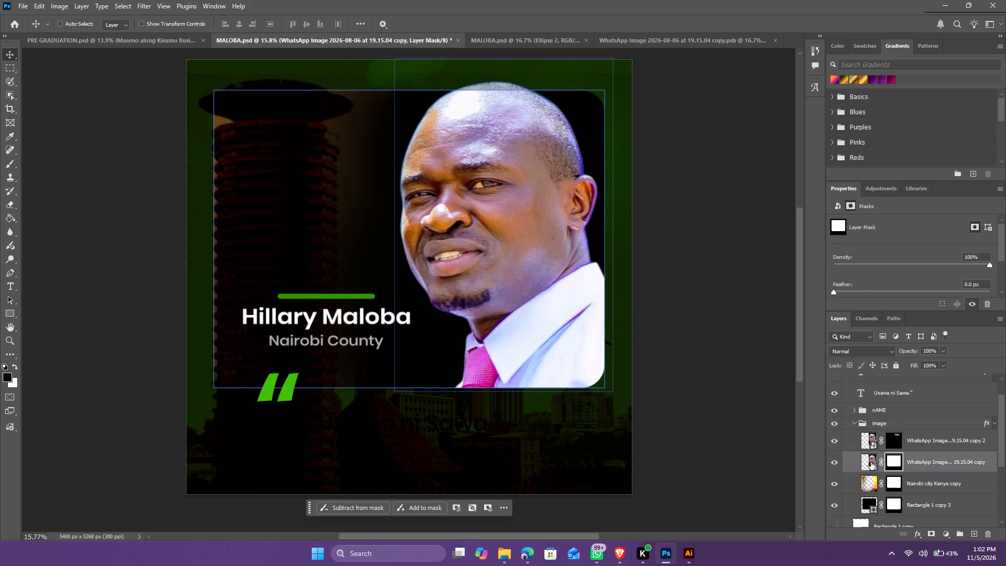
click(871, 462)
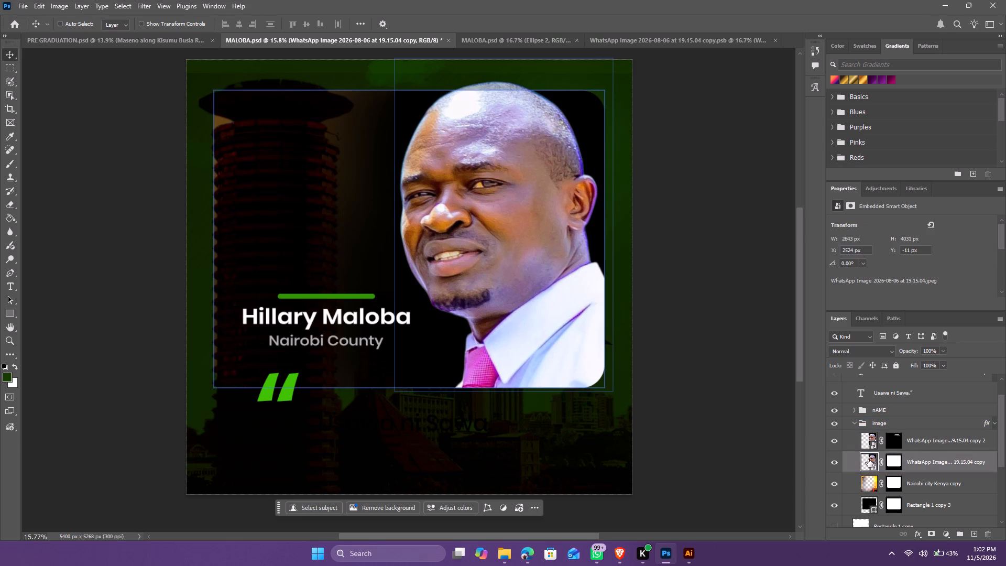
Delete the masked portrait duplicate layer "WhatsApp Image 2026-08-06 at 19.15.04 copy 2" from the image group.
click(937, 462)
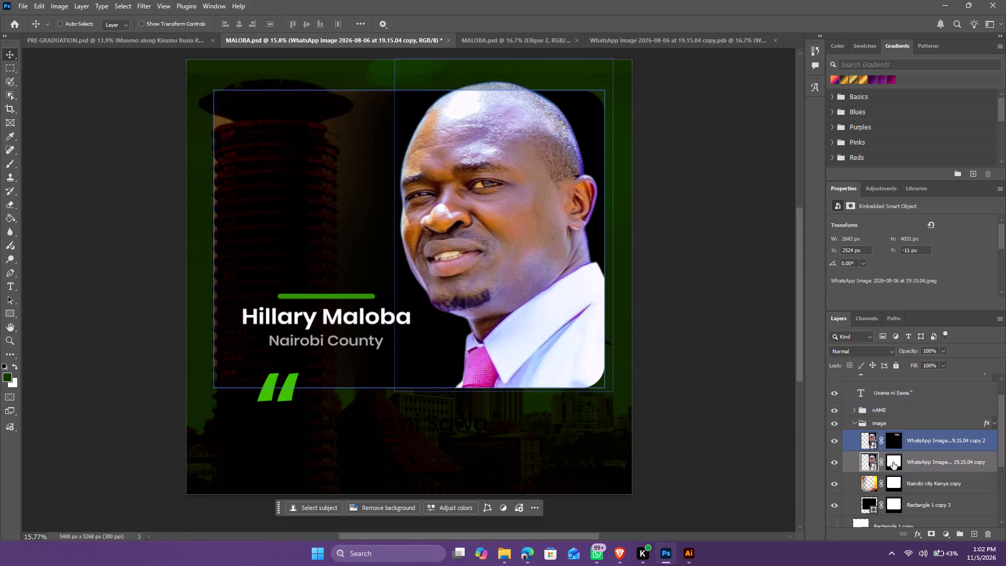
click(911, 439)
click(983, 536)
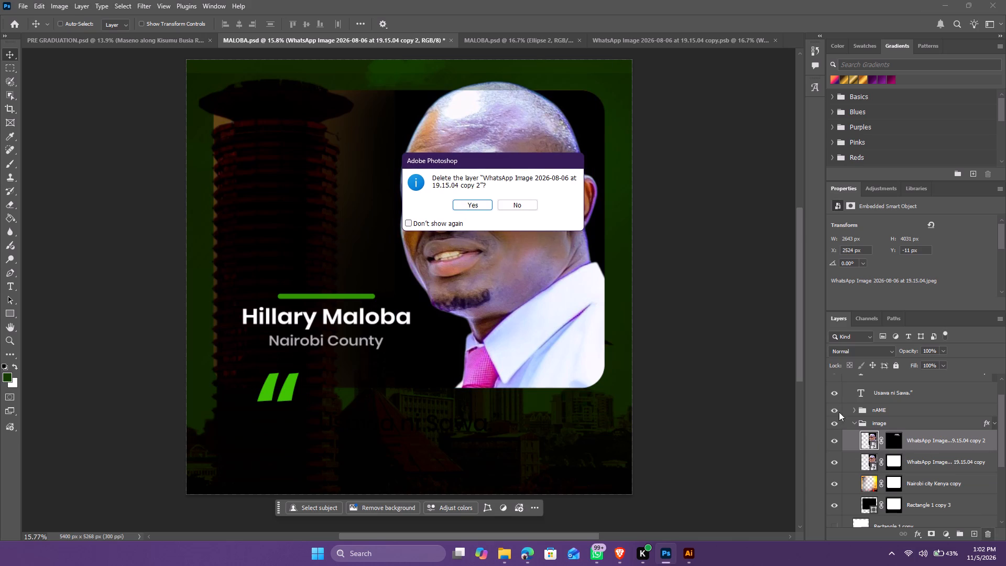
click(474, 199)
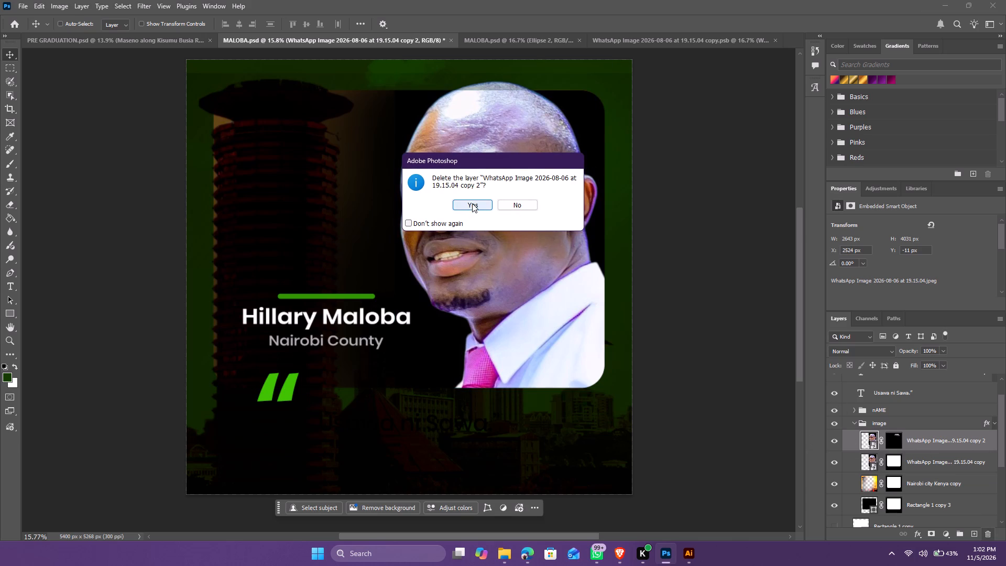
click(473, 203)
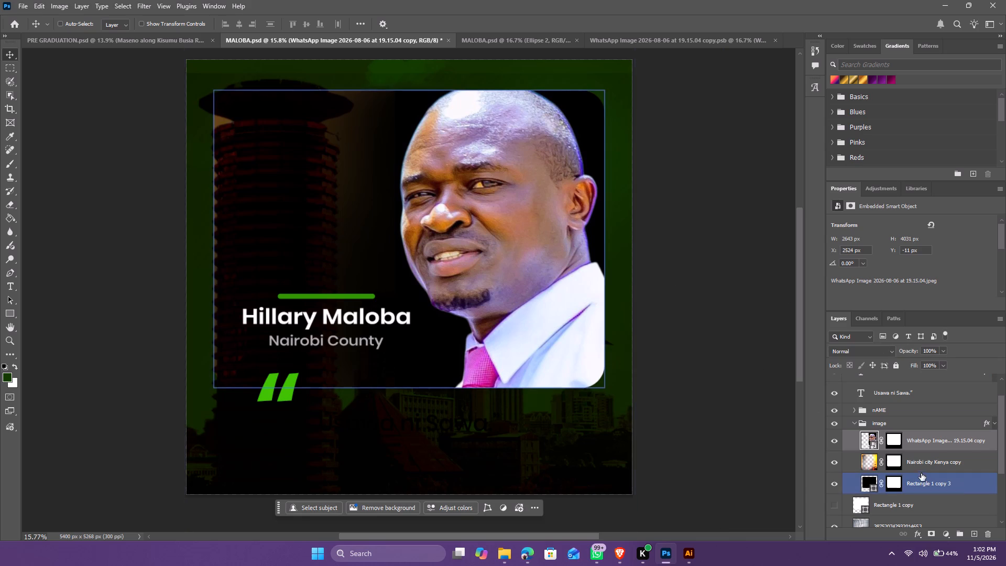
Toggle the visibility of the remaining portrait layer in the image group to check what it contributes to the card.
click(835, 439)
click(835, 439)
click(835, 439)
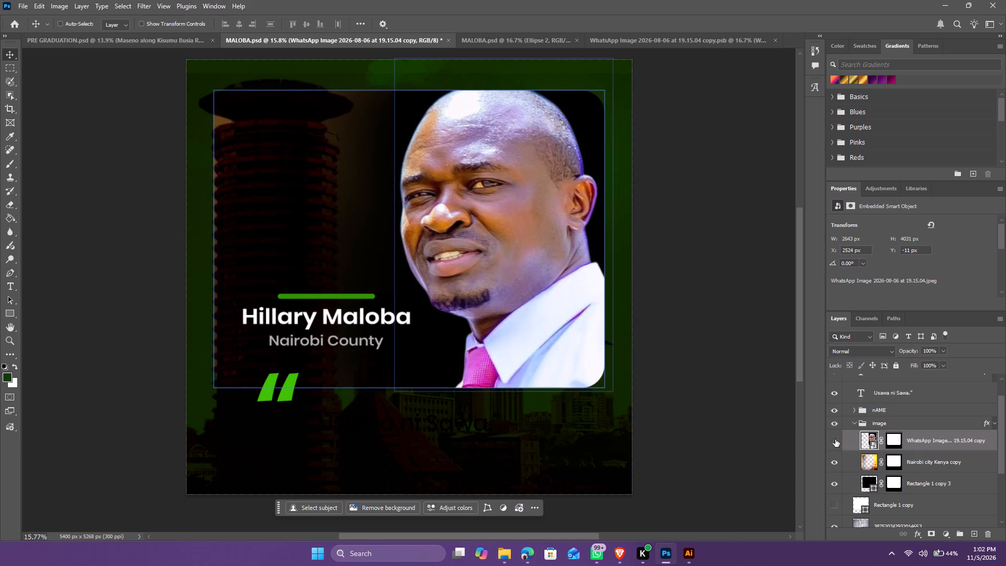
Hide the remaining portrait and erase the upper-left edge of the Nairobi city Kenya copy layer with the Eraser at 20% opacity.
click(865, 464)
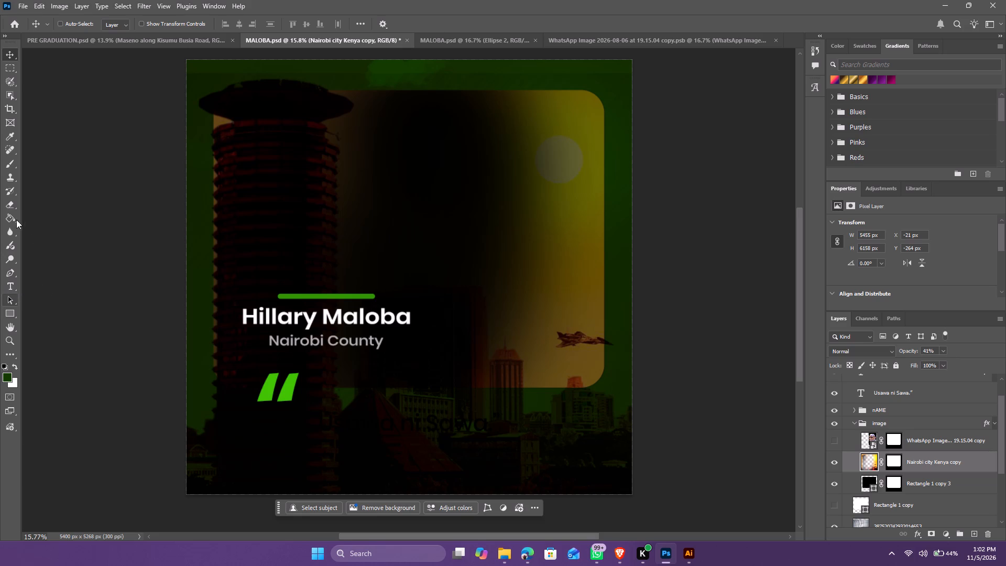
click(7, 208)
click(69, 208)
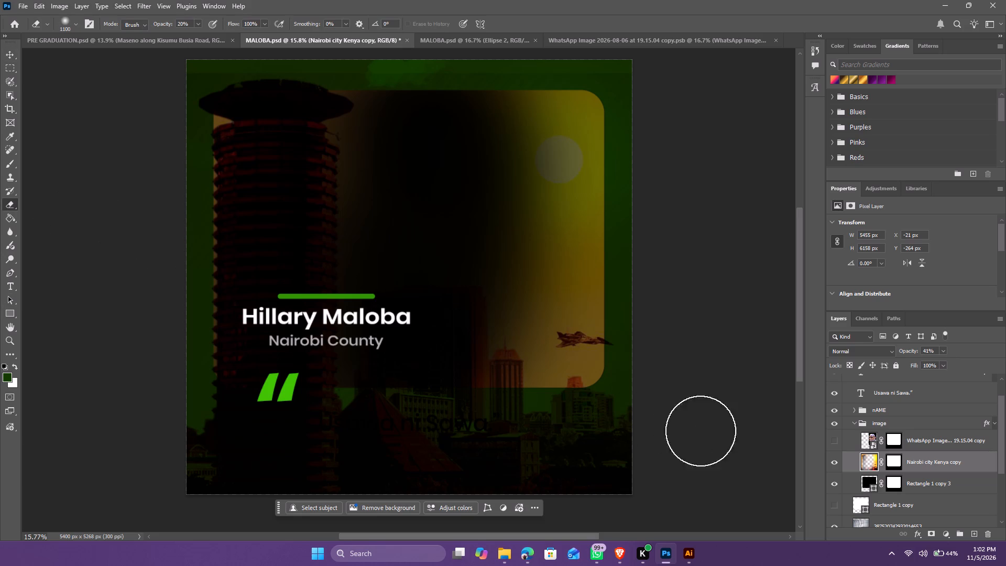
click(868, 458)
drag(201, 100, 206, 170)
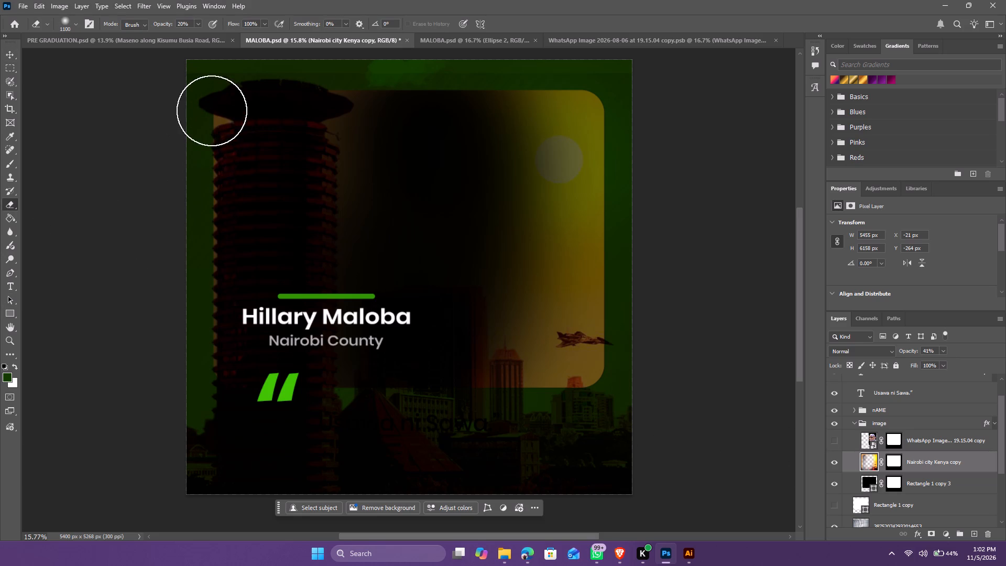
drag(212, 113, 214, 132)
drag(220, 118, 199, 156)
drag(208, 130, 201, 142)
drag(223, 112, 201, 137)
drag(211, 122, 183, 162)
drag(202, 143, 206, 153)
drag(215, 141, 206, 172)
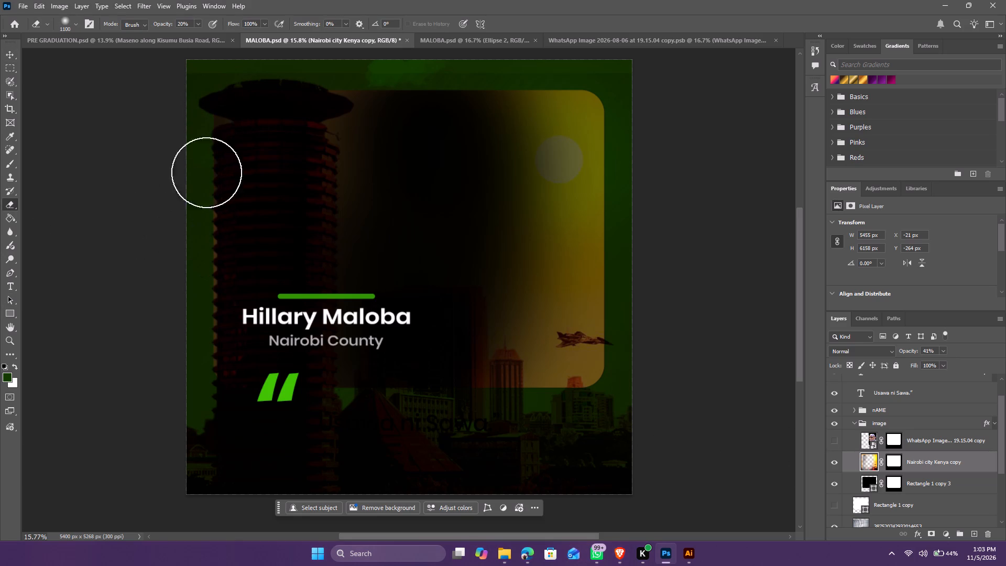
drag(206, 172, 209, 213)
Enlarge the eraser to 1400 and soften the Nairobi city Kenya copy layer down the tower's left side and along the lower area.
text(]]])
drag(211, 160, 212, 290)
drag(234, 162, 200, 219)
drag(187, 179, 167, 273)
drag(181, 276, 200, 384)
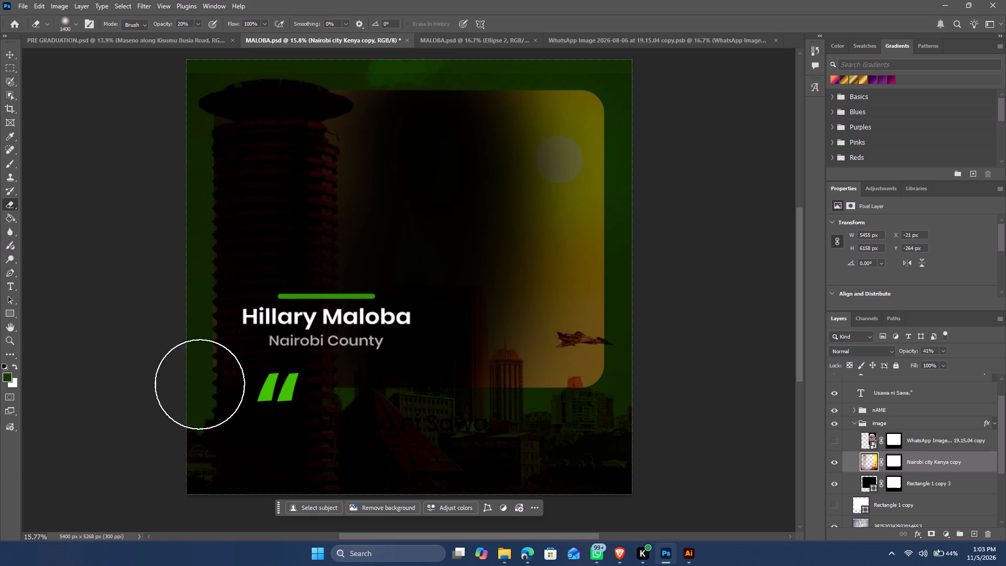
drag(200, 384, 194, 358)
drag(201, 390, 237, 443)
drag(249, 453, 213, 406)
drag(246, 438, 290, 458)
drag(313, 476, 334, 477)
drag(313, 397, 446, 430)
drag(320, 384, 373, 384)
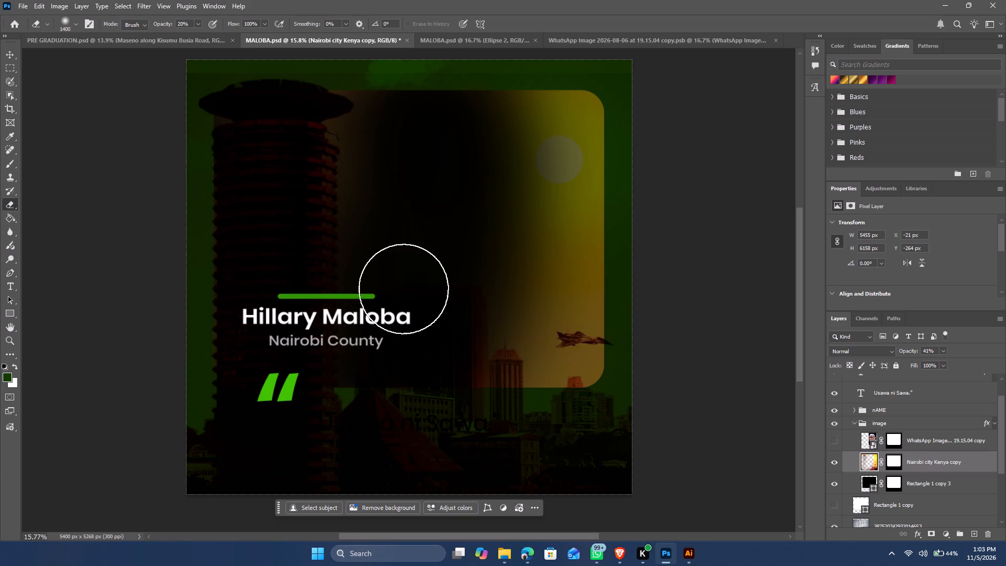
Erase on the Nairobi city Kenya copy layer's mask around the artwork's upper-right corner.
click(898, 462)
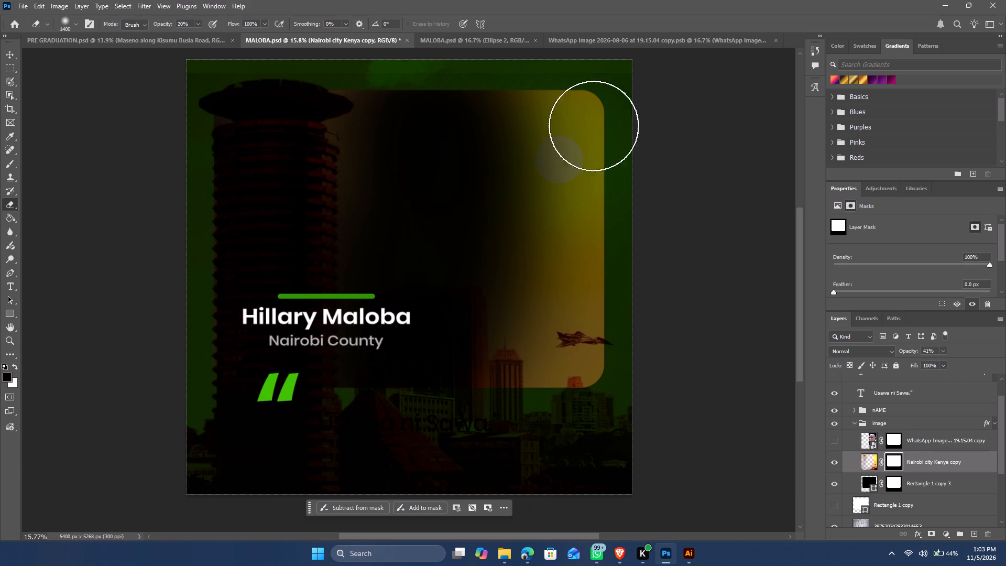
click(589, 100)
drag(605, 110, 598, 104)
drag(548, 92, 603, 102)
drag(532, 86, 572, 97)
drag(551, 99, 576, 101)
drag(539, 95, 594, 116)
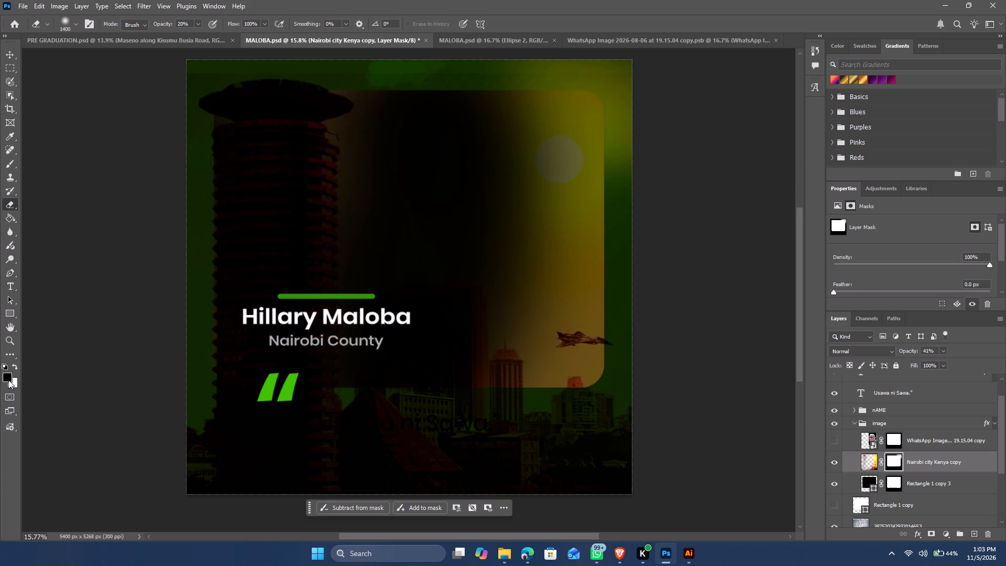
Continue erasing on the Nairobi city Kenya copy mask around the sun and down the artwork's upper-right edge, keeping black as foreground.
click(13, 365)
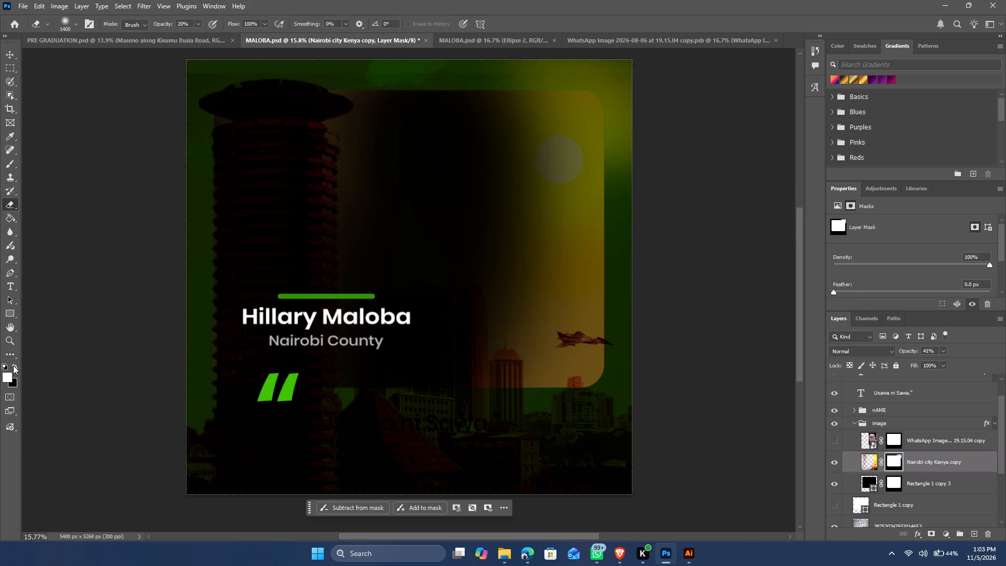
click(15, 366)
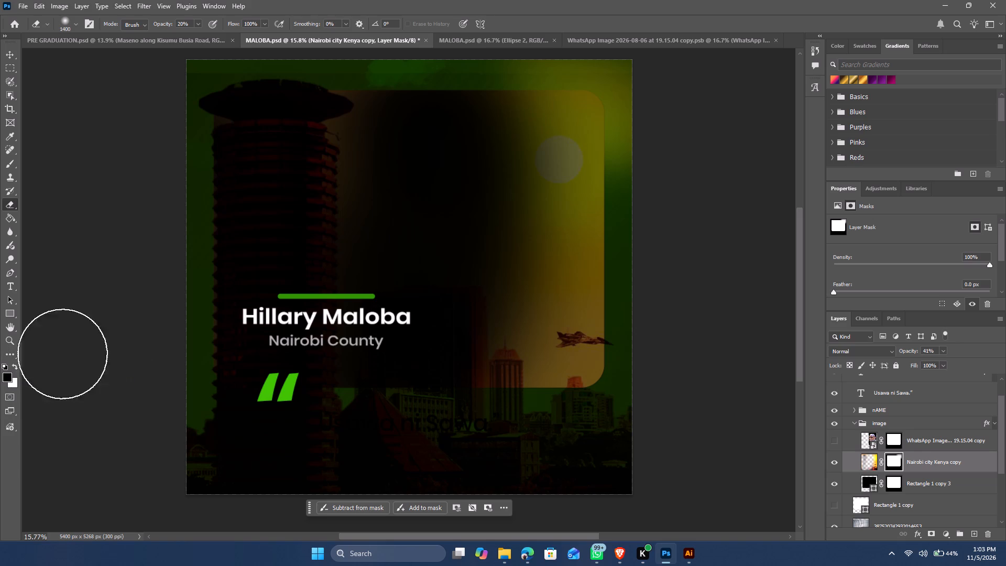
drag(583, 113, 586, 159)
drag(580, 123, 592, 121)
drag(595, 113, 598, 139)
drag(598, 129, 597, 180)
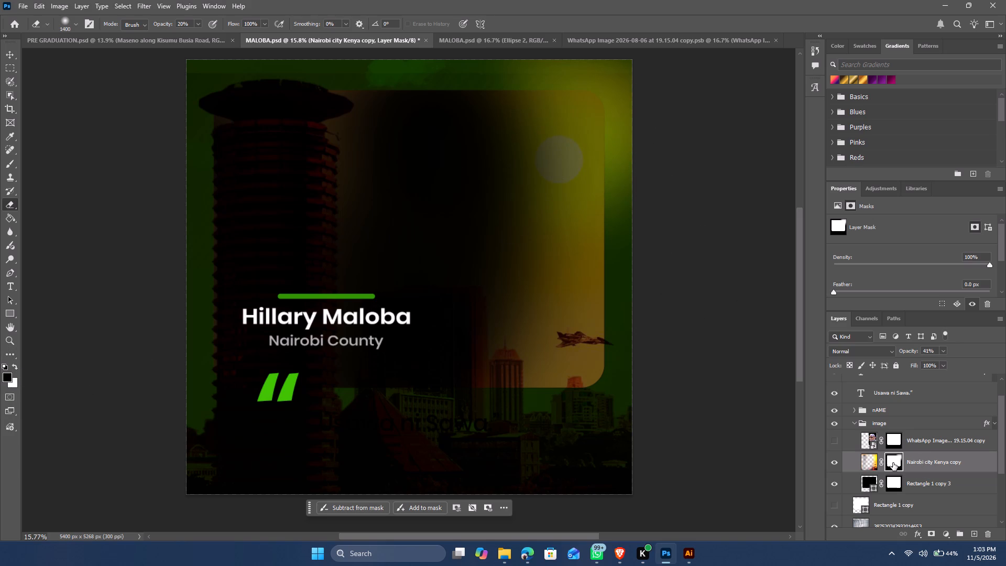
click(892, 462)
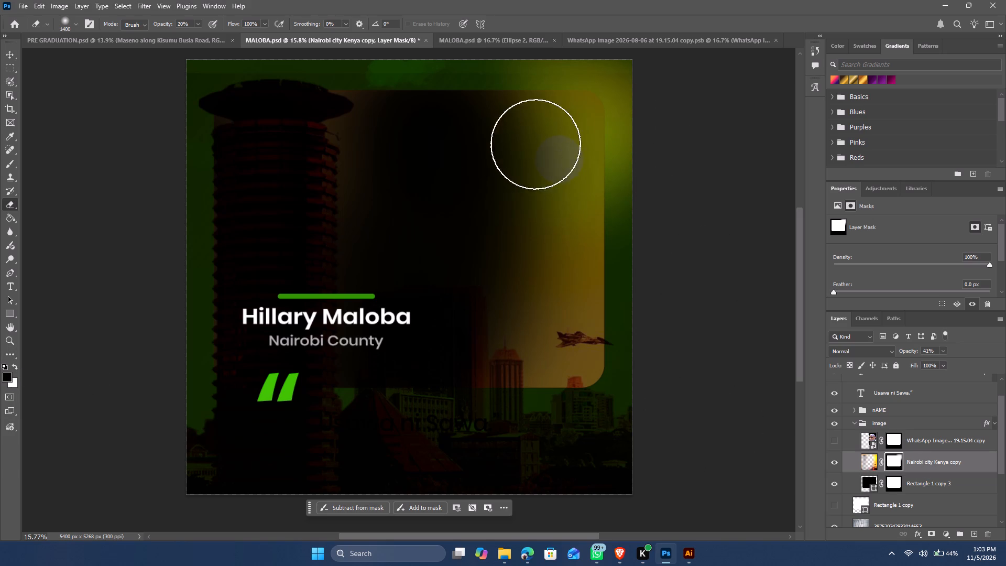
drag(548, 124, 508, 203)
drag(570, 154, 621, 222)
drag(630, 177, 602, 155)
drag(589, 96, 598, 124)
drag(615, 155, 596, 124)
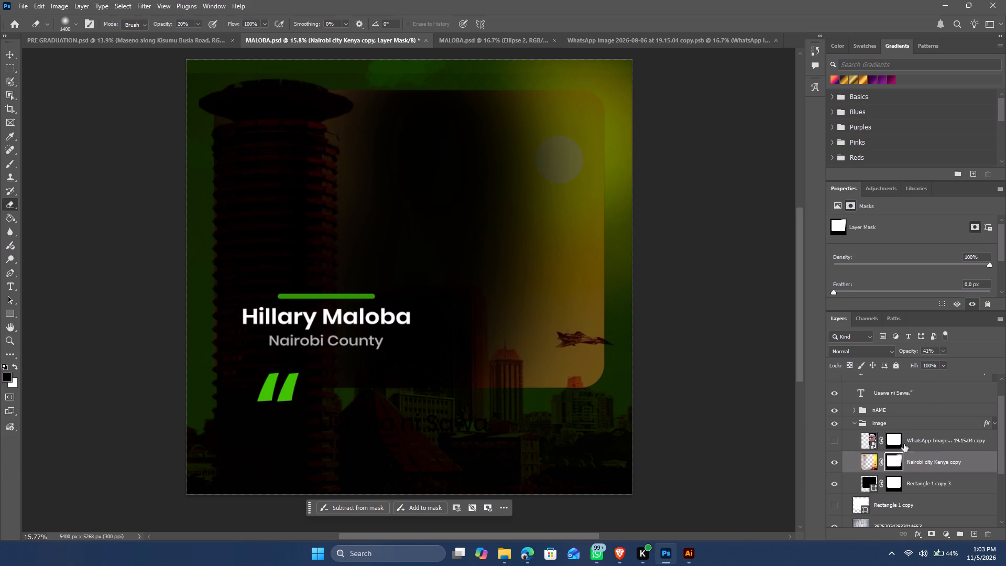
click(894, 460)
Select a tall rectangle over the artwork's right side and paint black on the Nairobi city Kenya copy mask with a 3000 brush.
click(7, 71)
drag(633, 68, 515, 377)
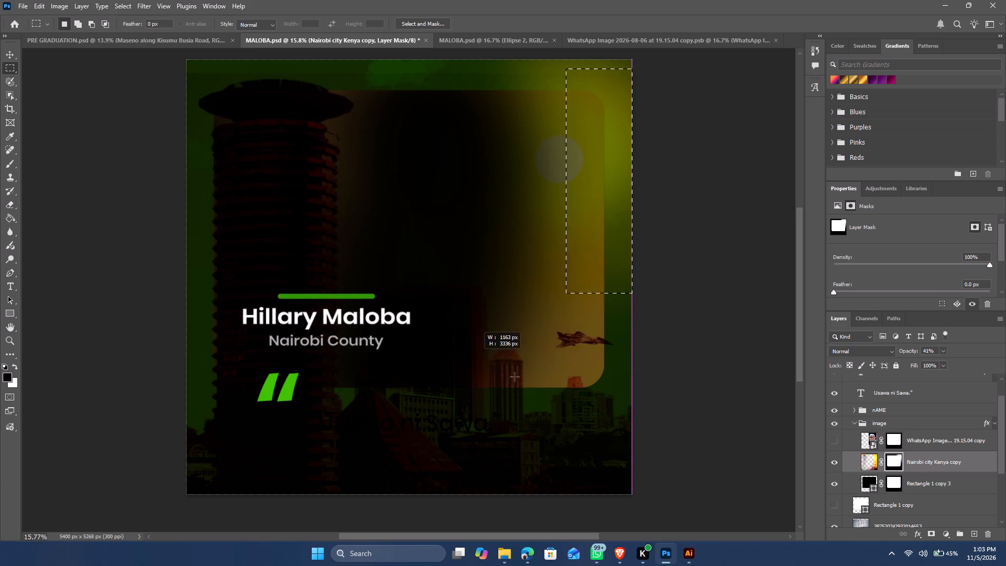
drag(515, 377, 486, 418)
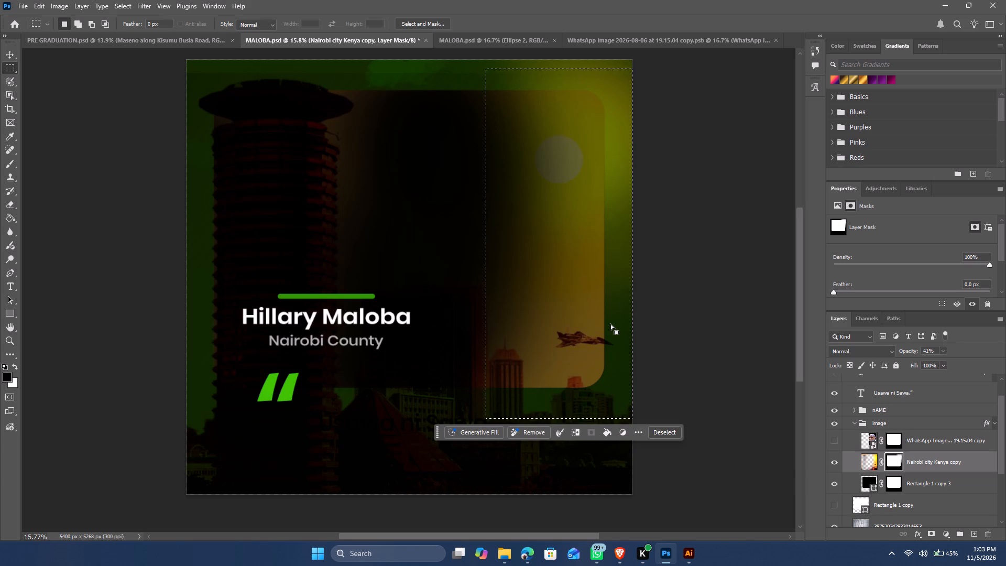
key(b)
drag(504, 158, 565, 363)
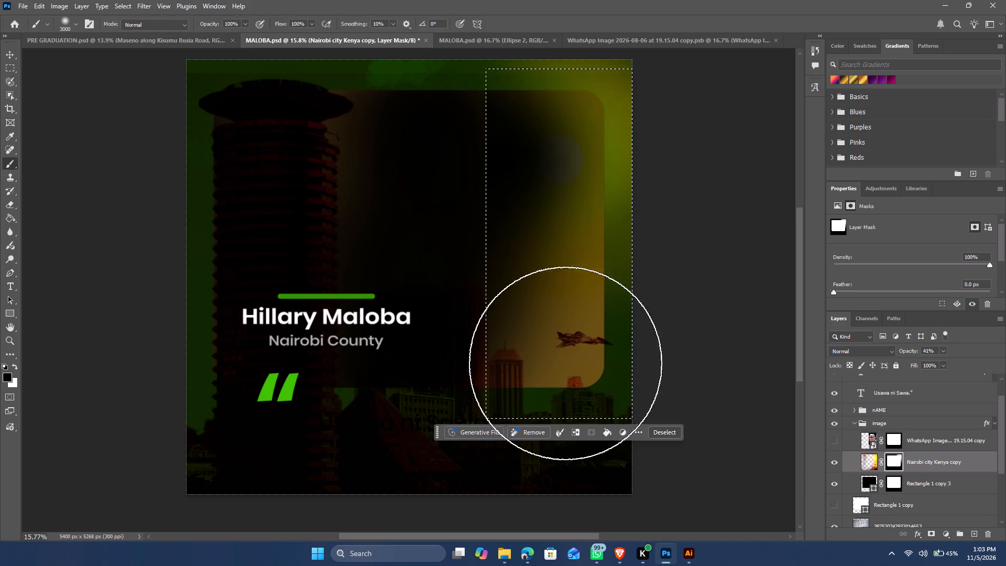
drag(565, 363, 579, 317)
drag(587, 158, 594, 271)
drag(569, 171, 575, 235)
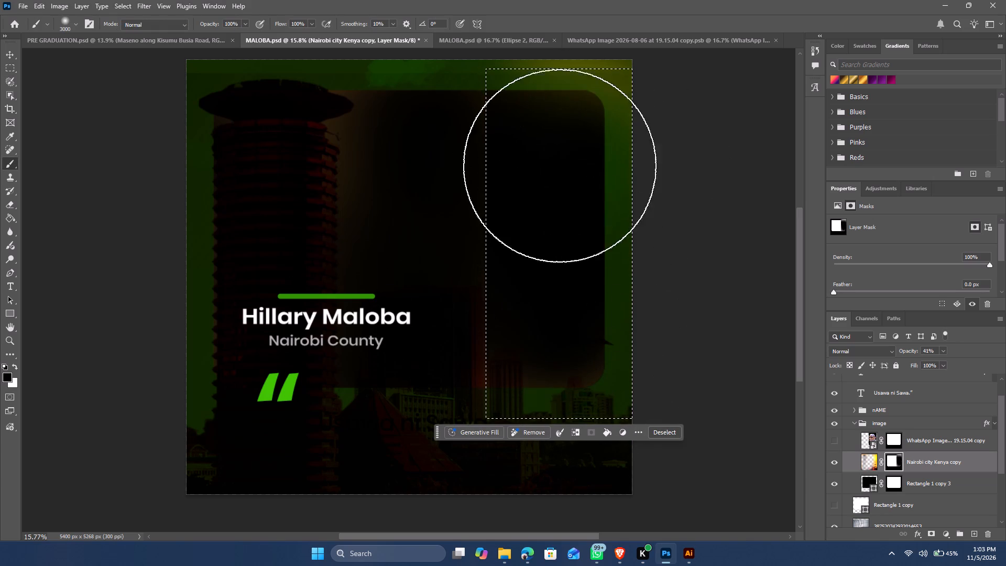
drag(558, 159, 579, 295)
drag(575, 228, 573, 292)
drag(571, 242, 572, 320)
drag(565, 226, 542, 356)
drag(545, 268, 528, 360)
drag(527, 285, 518, 376)
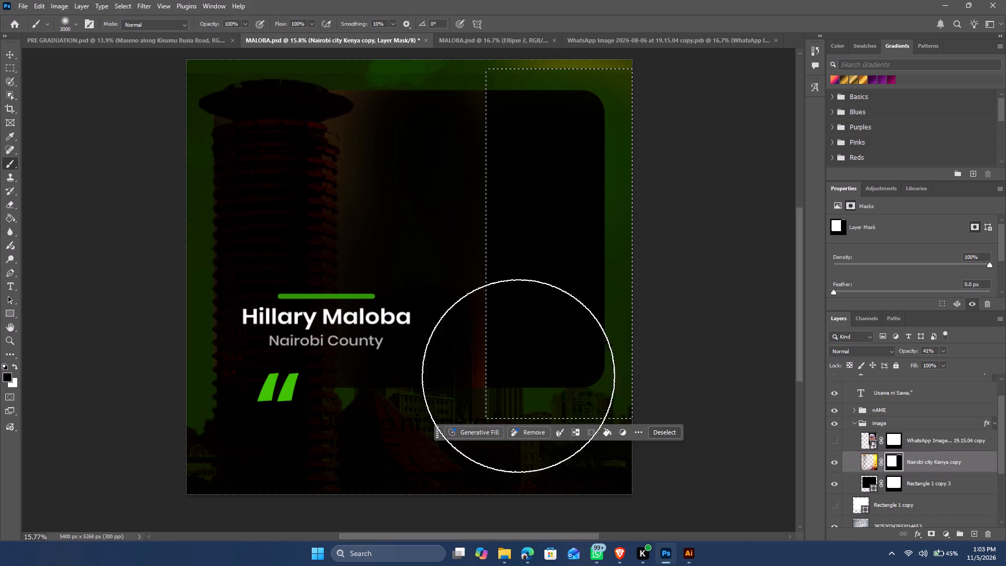
Paint over the leftover parts of the selected area on the Nairobi city Kenya copy mask until the skyline copy is fully hidden there.
drag(518, 376, 522, 363)
drag(539, 309, 520, 389)
drag(518, 384, 488, 421)
drag(497, 416, 484, 437)
drag(527, 409, 542, 281)
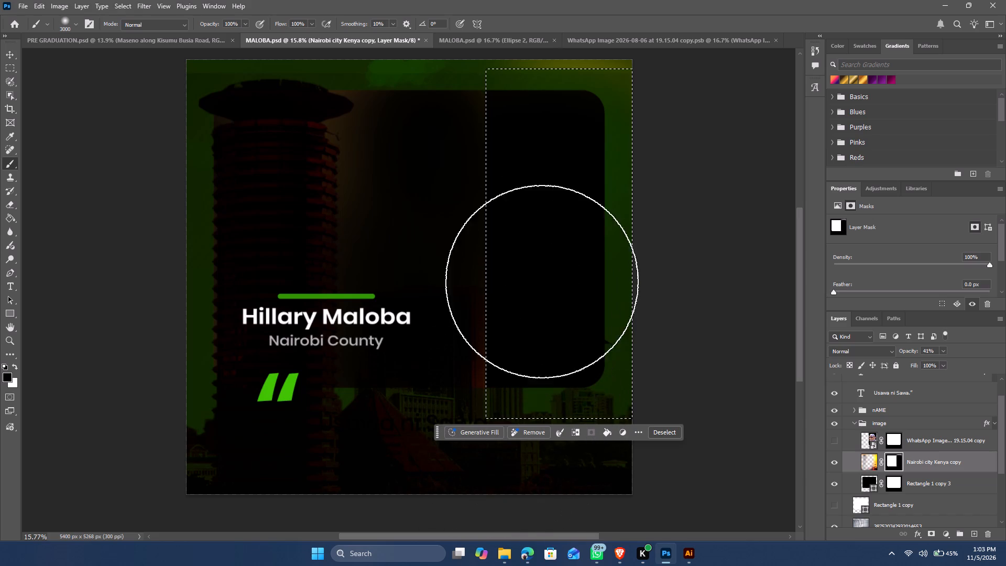
drag(542, 281, 546, 139)
drag(557, 198, 556, 190)
drag(551, 160, 555, 156)
drag(526, 130, 562, 150)
drag(567, 144, 572, 146)
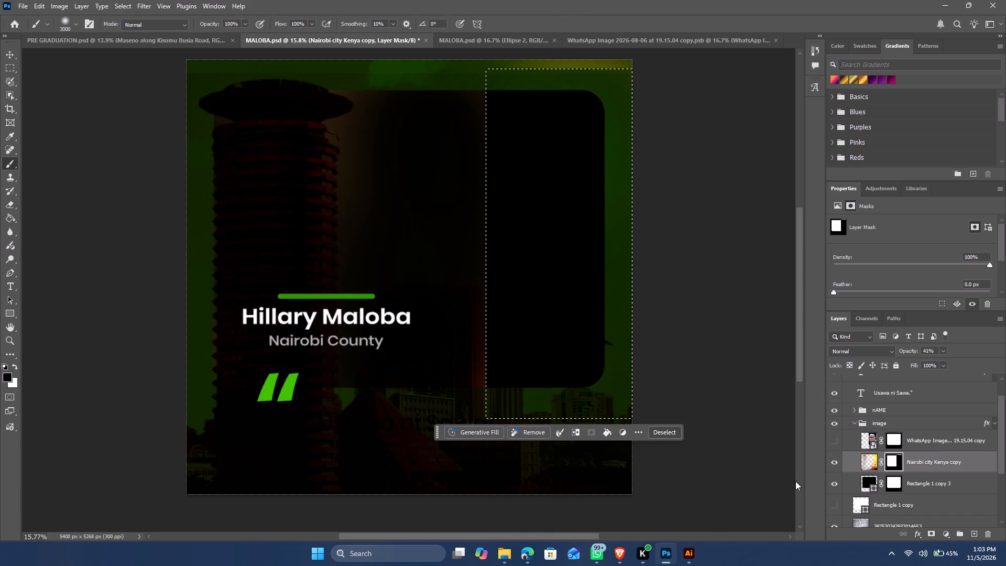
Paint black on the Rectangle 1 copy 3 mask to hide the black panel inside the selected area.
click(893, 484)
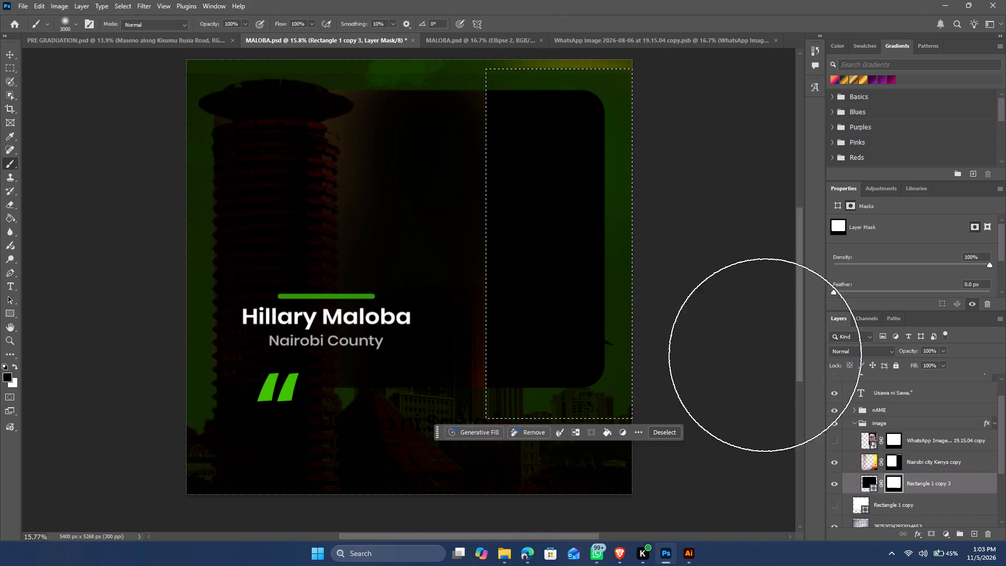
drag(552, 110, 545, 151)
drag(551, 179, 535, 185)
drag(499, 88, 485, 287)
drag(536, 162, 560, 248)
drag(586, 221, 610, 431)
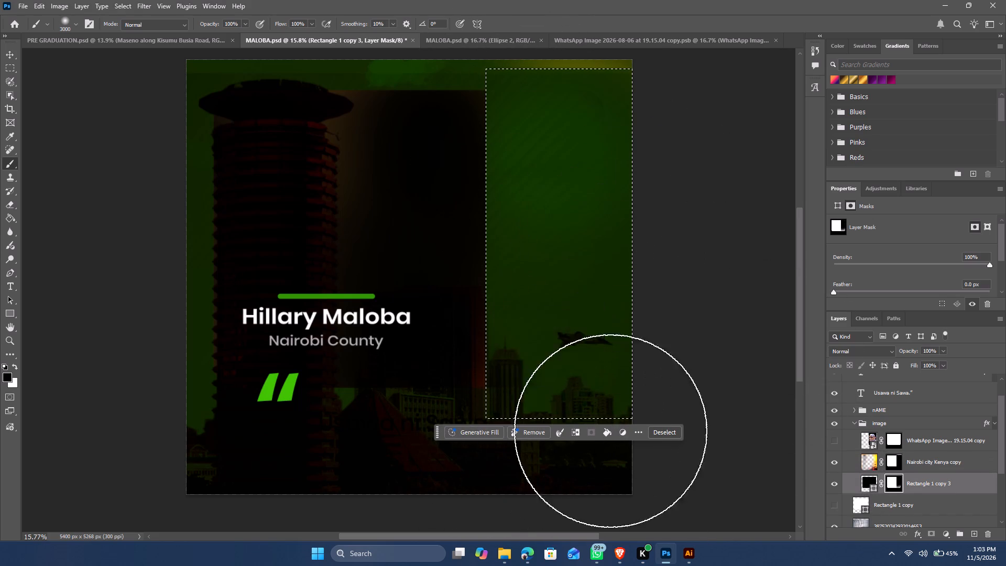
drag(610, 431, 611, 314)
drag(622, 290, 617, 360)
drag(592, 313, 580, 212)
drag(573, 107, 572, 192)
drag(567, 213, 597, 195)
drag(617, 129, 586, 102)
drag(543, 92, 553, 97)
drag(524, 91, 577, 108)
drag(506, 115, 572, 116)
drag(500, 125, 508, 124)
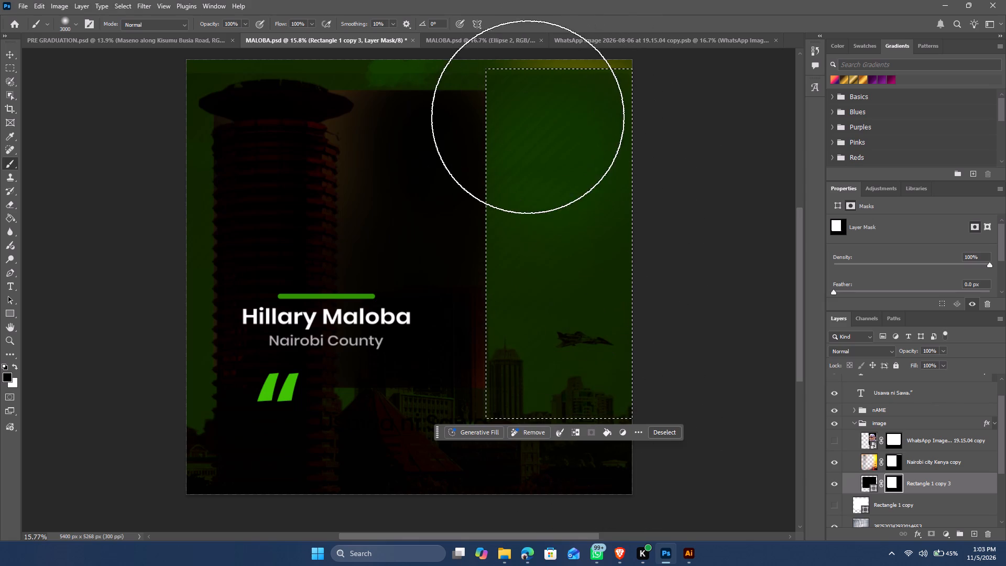
Restore the black panel in the selected area on the Rectangle 1 copy 3 mask and clear the selection.
drag(525, 124, 502, 375)
drag(493, 313, 535, 374)
drag(551, 362, 546, 395)
drag(552, 384, 591, 330)
drag(621, 308, 626, 277)
drag(617, 170, 581, 207)
drag(570, 166, 626, 329)
key(ctrl+d)
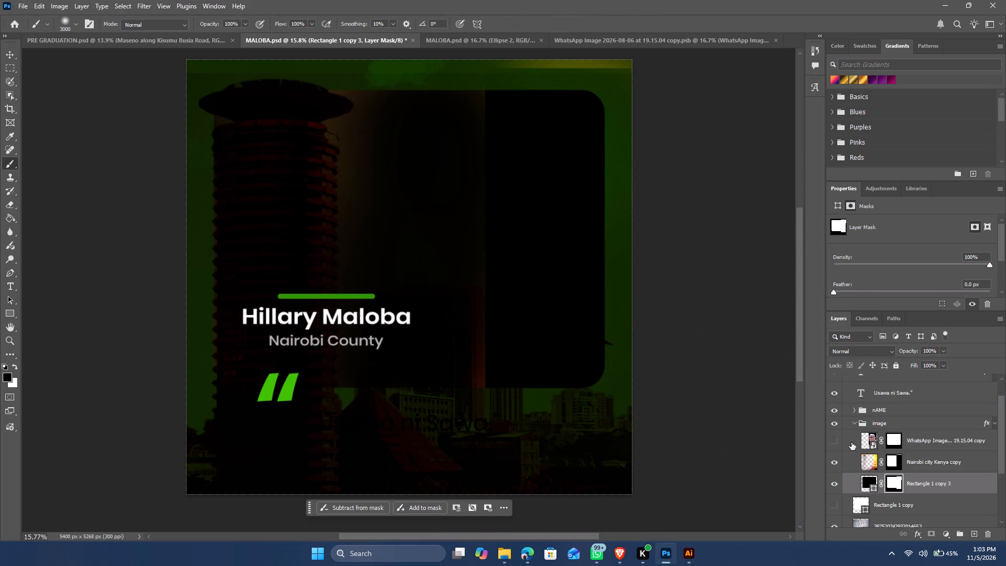
Show the portrait layer in the image group again.
click(836, 445)
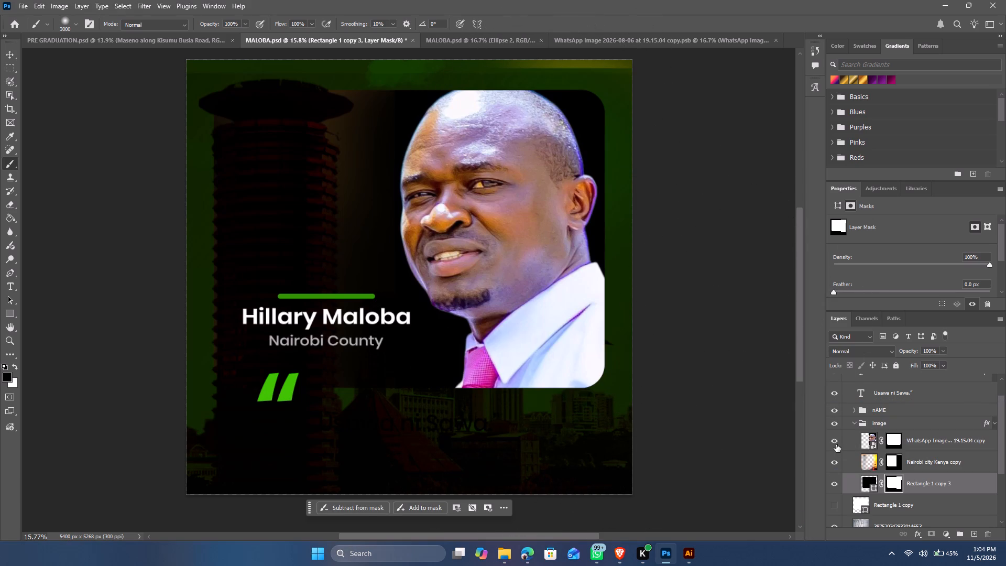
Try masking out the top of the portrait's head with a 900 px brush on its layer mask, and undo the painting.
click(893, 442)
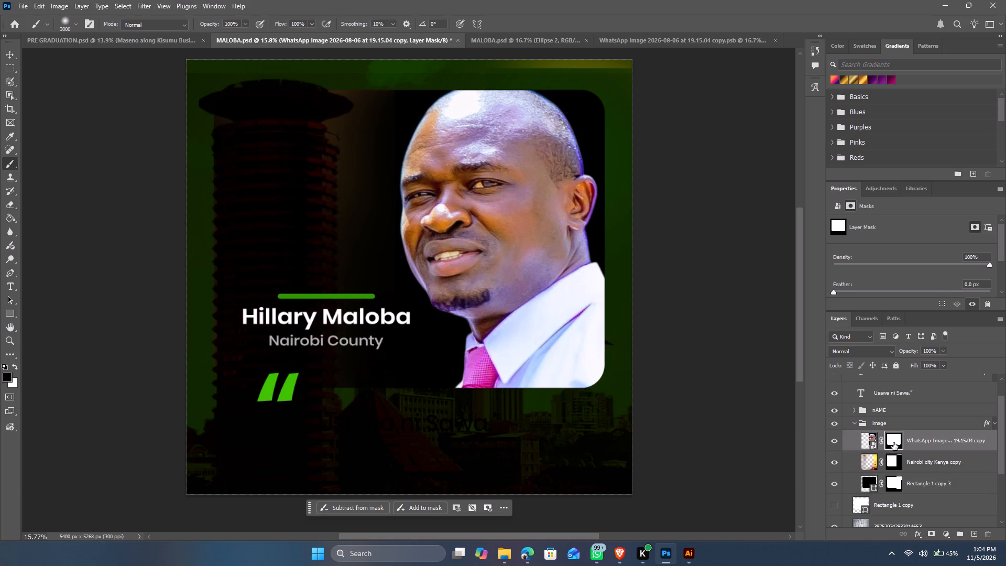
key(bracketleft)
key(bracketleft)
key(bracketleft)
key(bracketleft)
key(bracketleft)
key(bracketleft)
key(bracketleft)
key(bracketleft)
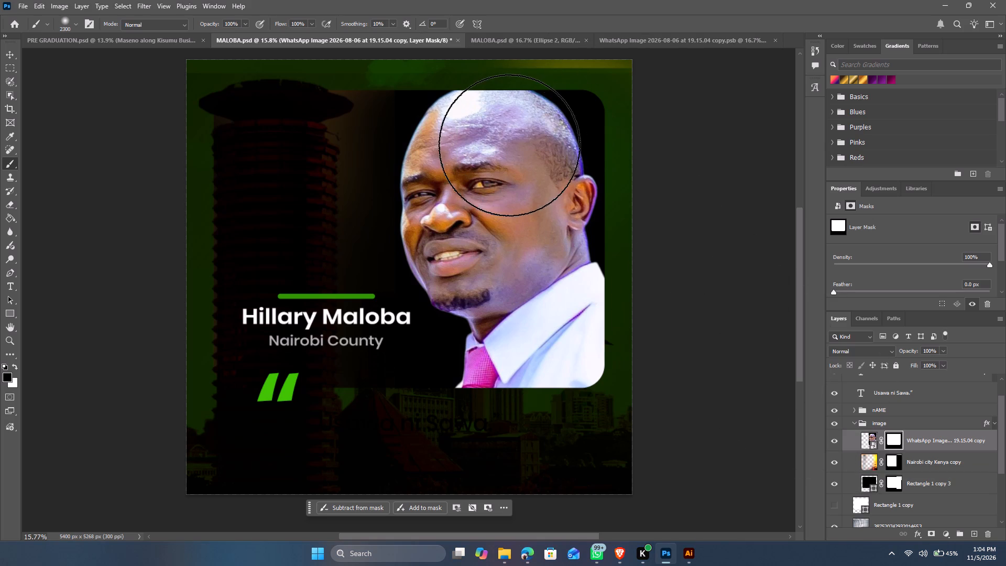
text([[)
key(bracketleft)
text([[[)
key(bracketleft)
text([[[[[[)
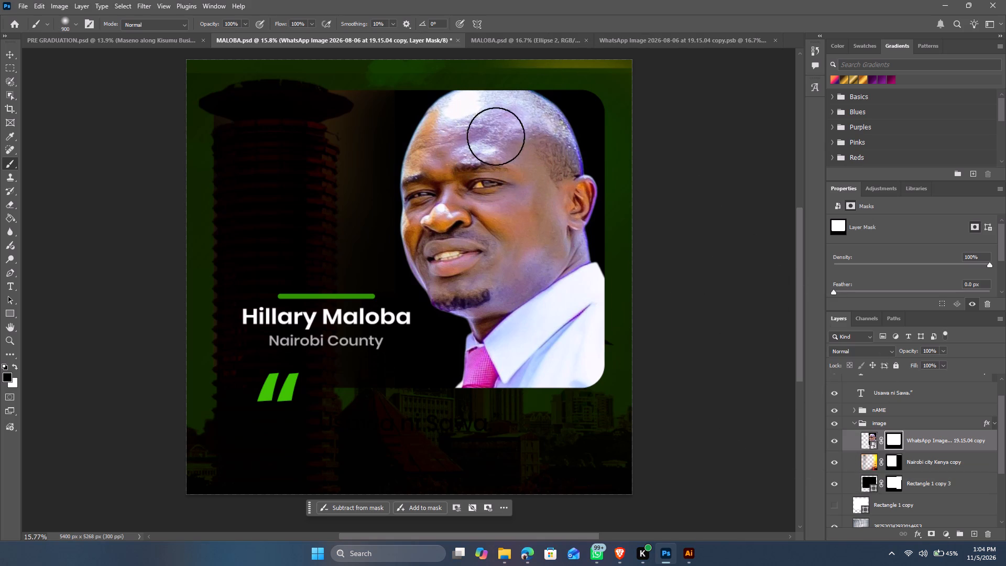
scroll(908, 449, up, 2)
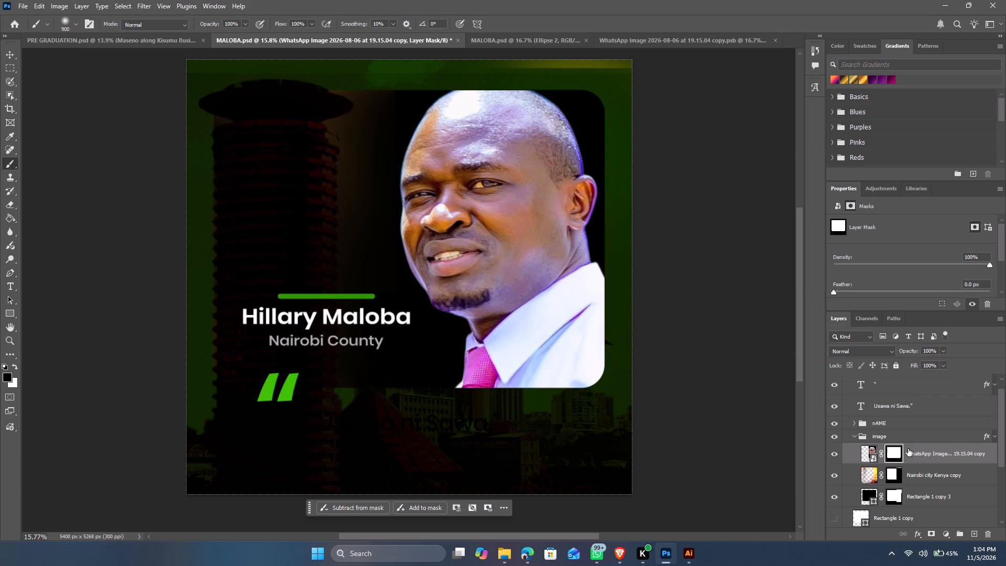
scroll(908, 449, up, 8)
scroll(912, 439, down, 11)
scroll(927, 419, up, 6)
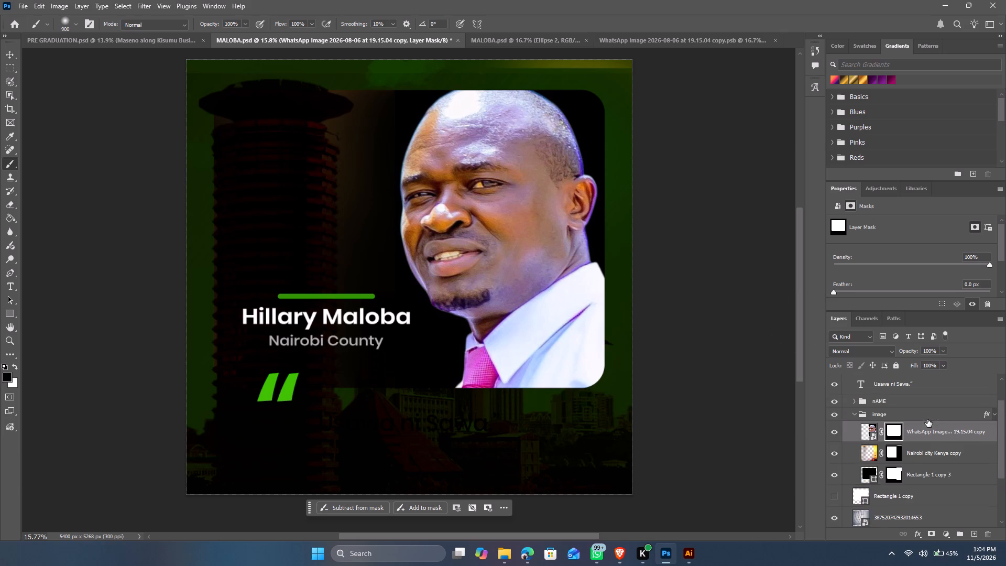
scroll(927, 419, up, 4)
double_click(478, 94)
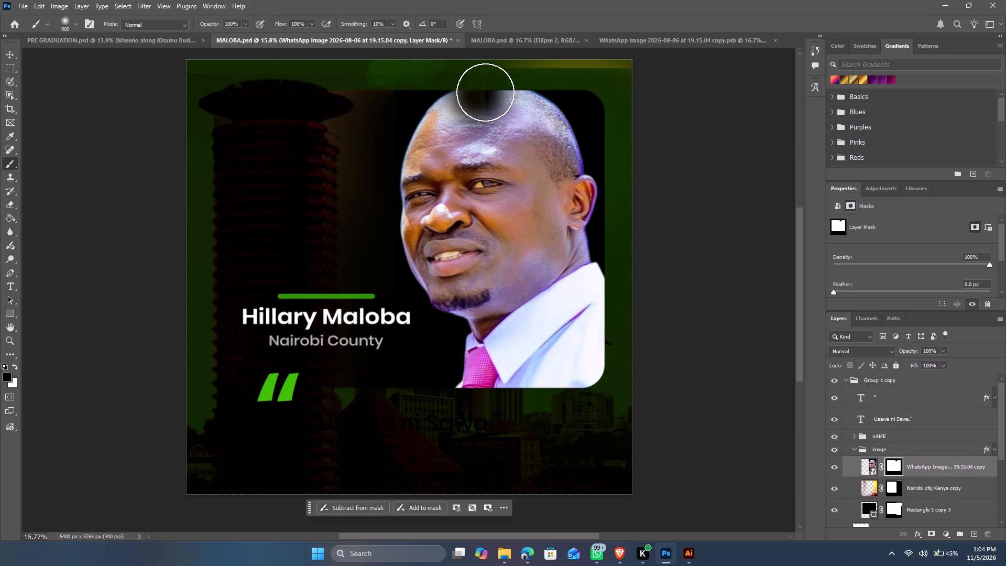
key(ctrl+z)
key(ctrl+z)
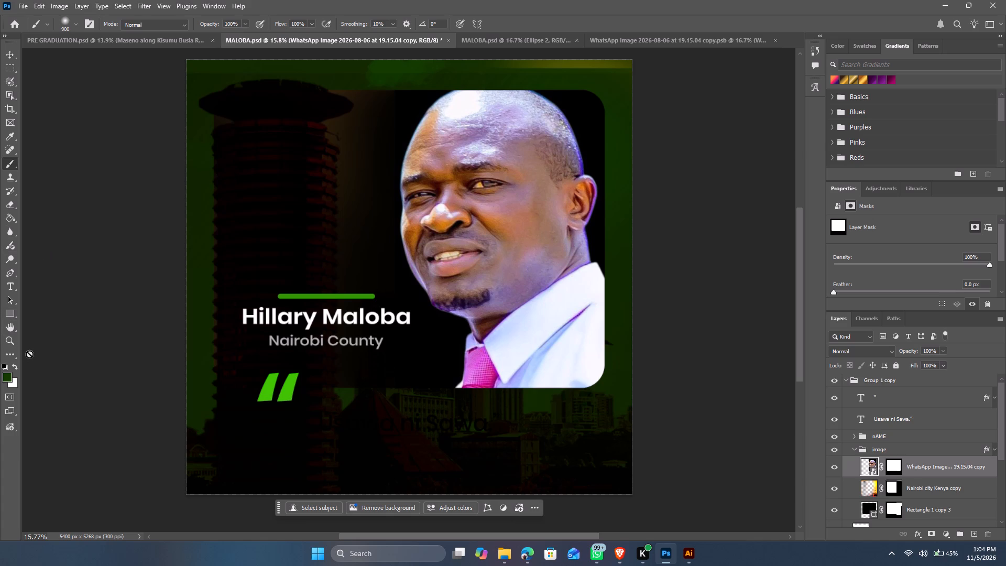
Open the portrait smart object from the Option4 group of the other MALOBA.psd for editing.
click(487, 39)
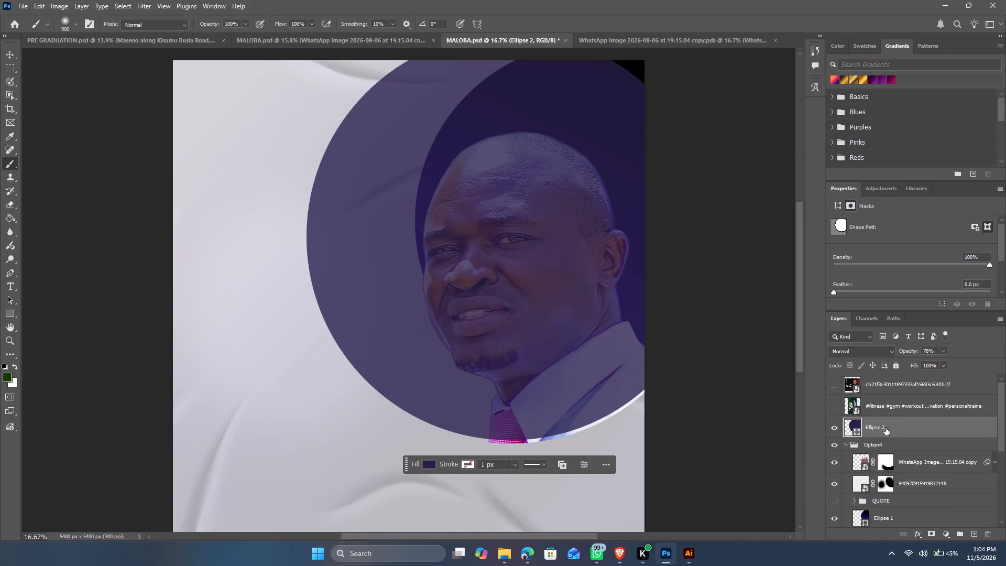
double_click(860, 462)
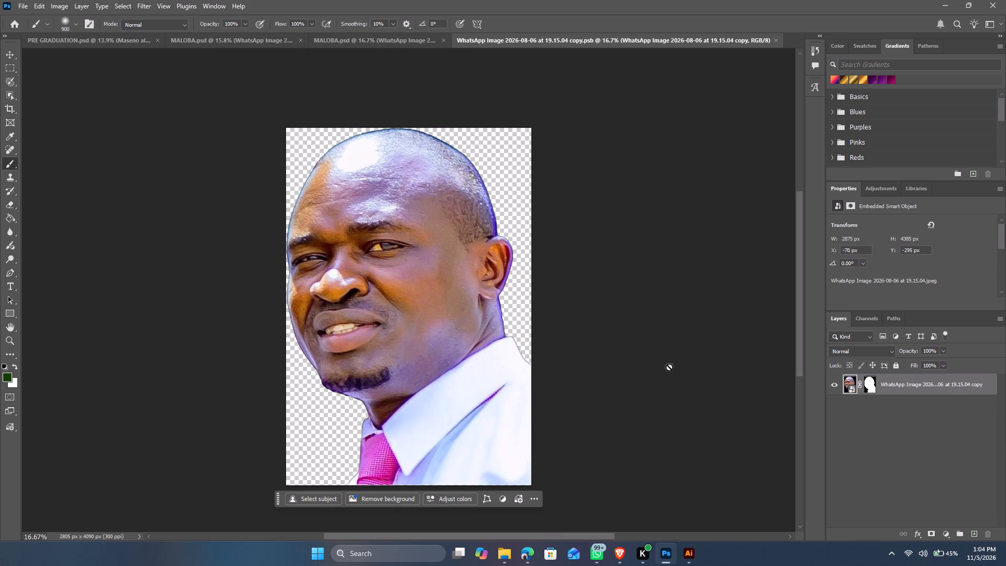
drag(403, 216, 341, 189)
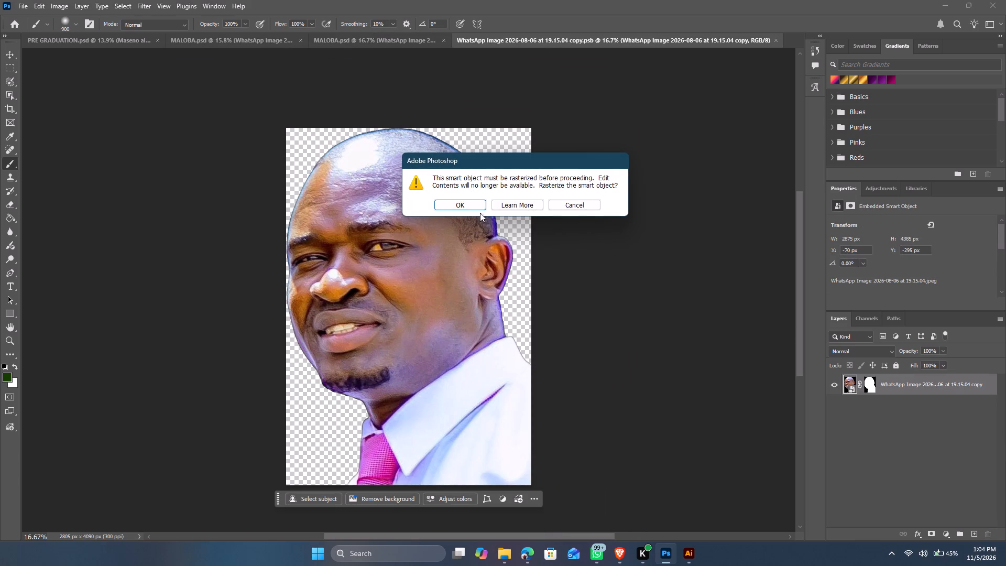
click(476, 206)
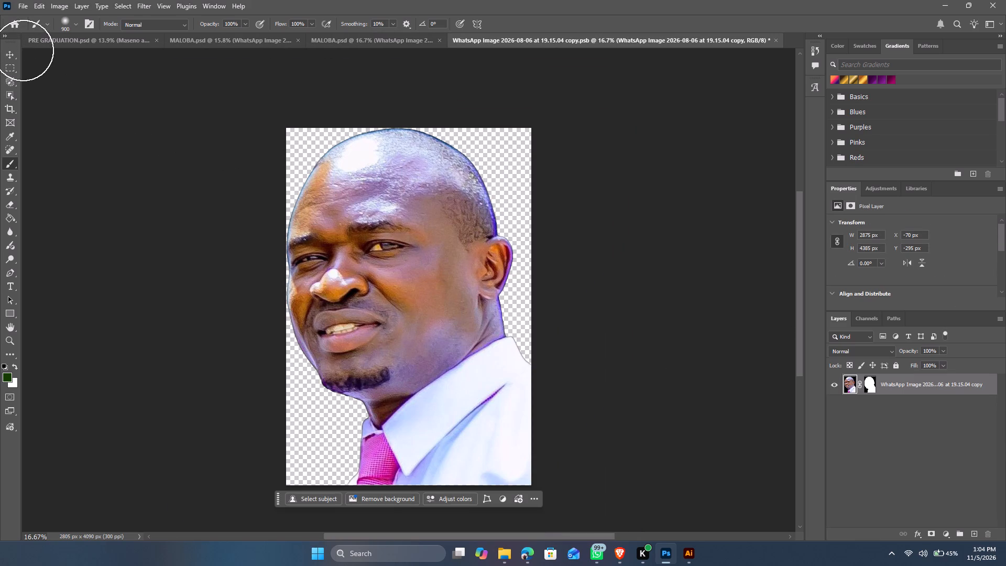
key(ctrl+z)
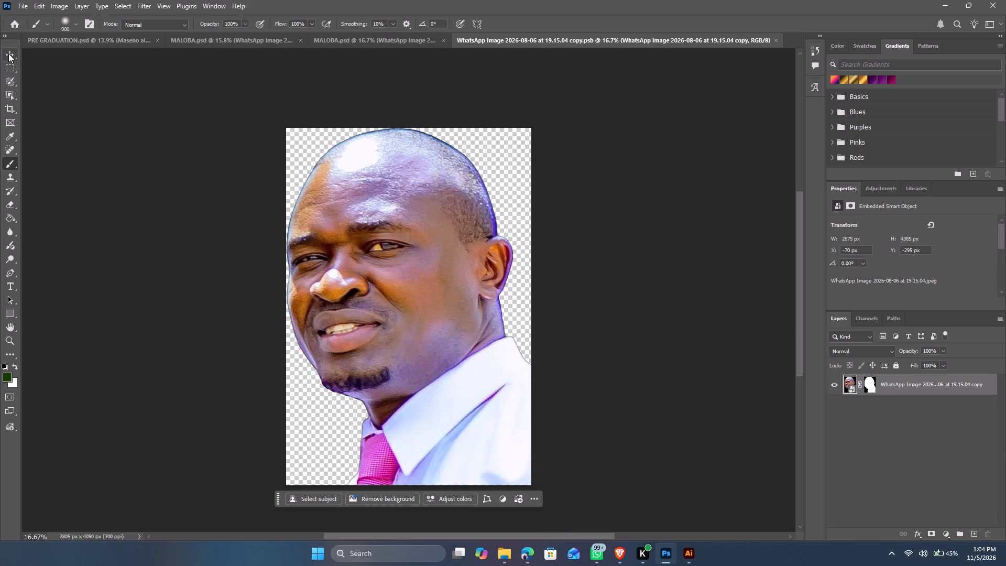
Copy the cut-out portrait with its mask into the green MALOBA.psd quote poster, above the existing portrait in the image group.
click(8, 53)
drag(441, 252, 367, 43)
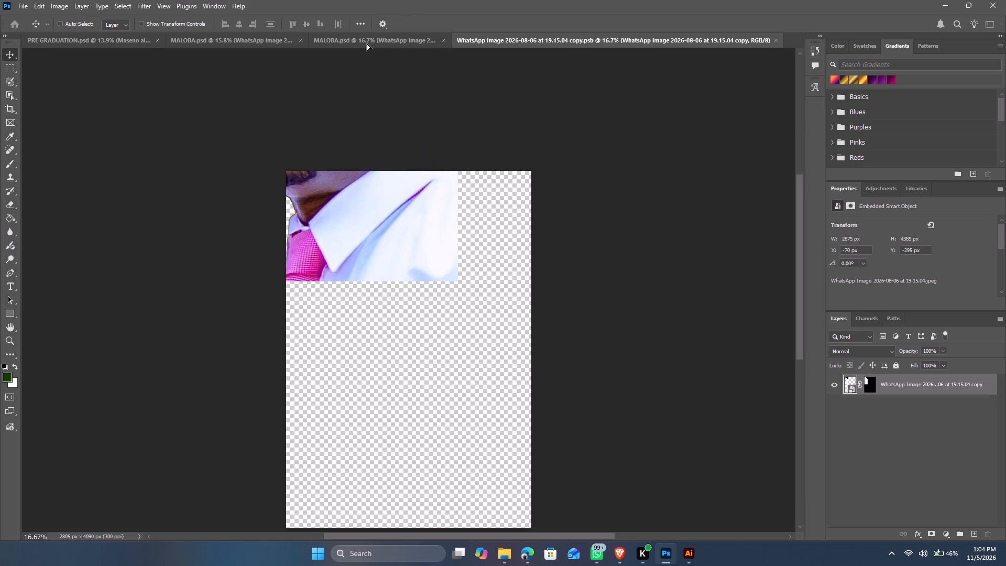
drag(367, 43, 435, 205)
drag(417, 232, 470, 248)
scroll(409, 193, up, 7)
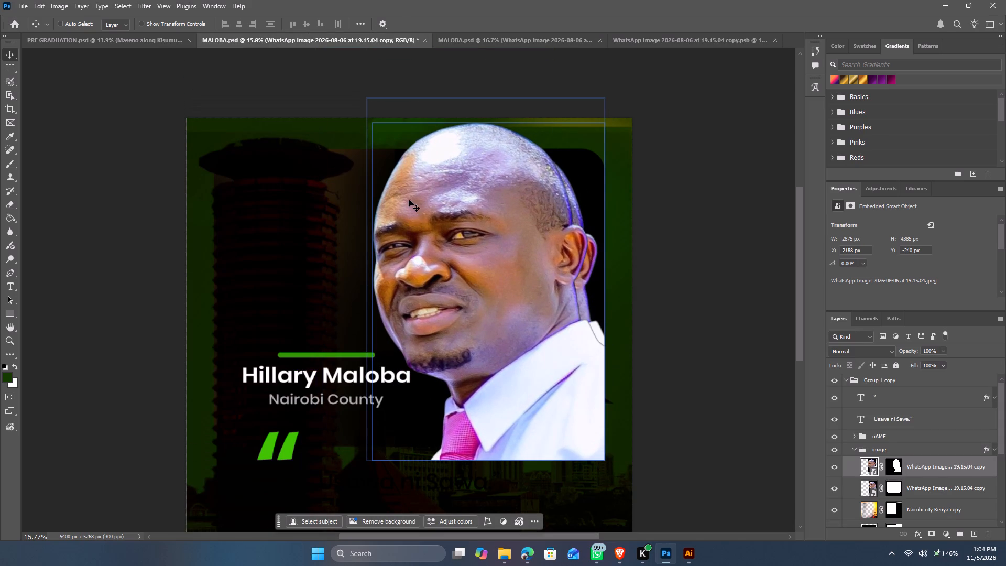
Move the new portrait copy over the existing portrait, to about X 2258 px and Y -264 px.
drag(464, 258, 469, 248)
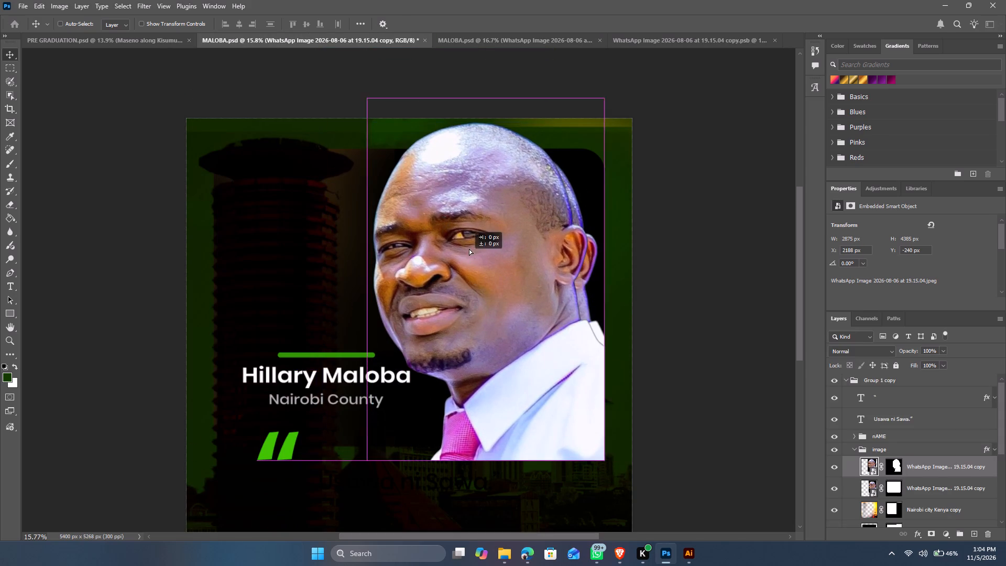
drag(469, 248, 466, 253)
key(shift+Right)
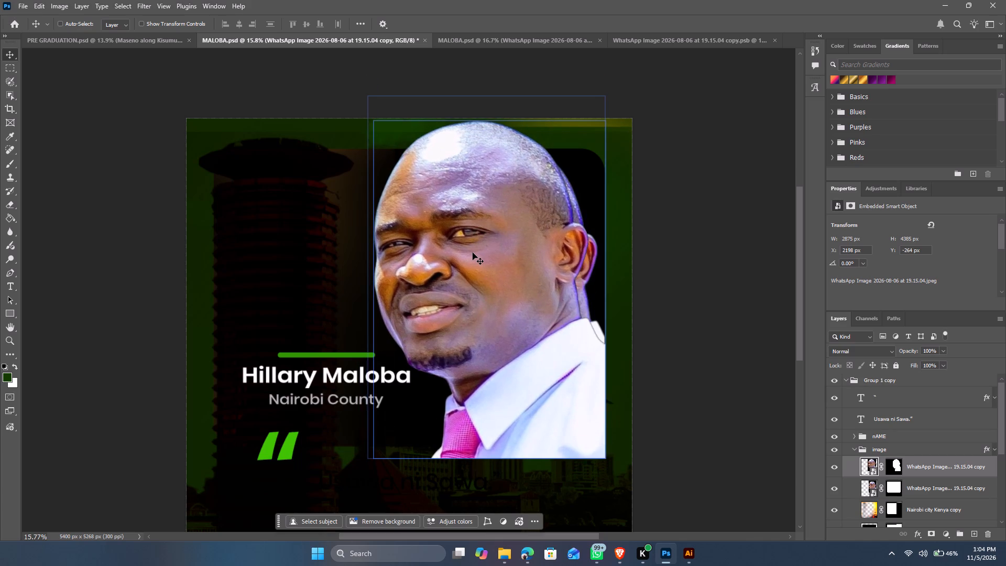
key(shift+Right)
key(shift+Right)
key(shift+Right)
key(shift+Right)
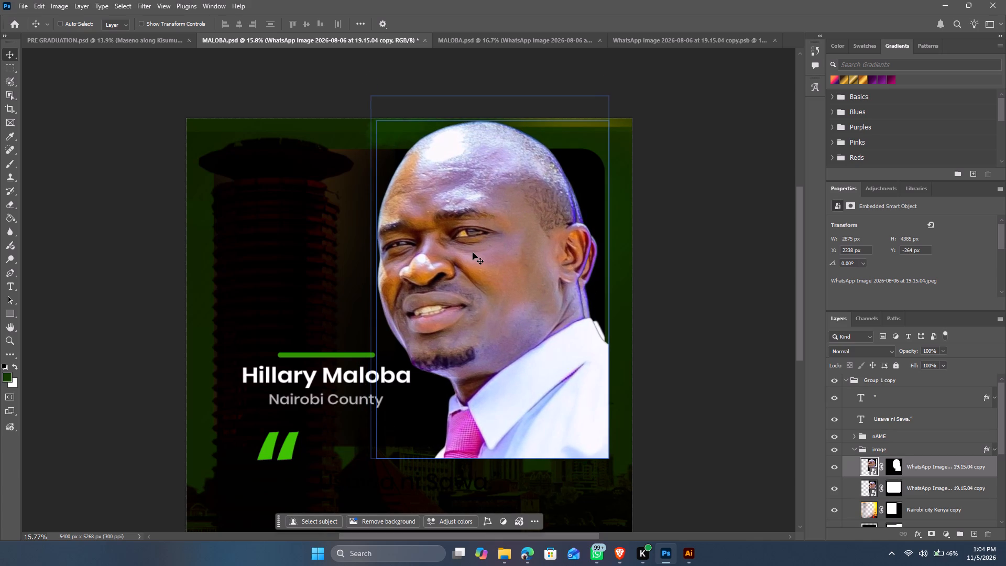
key(shift+Right)
key(shift+Right)
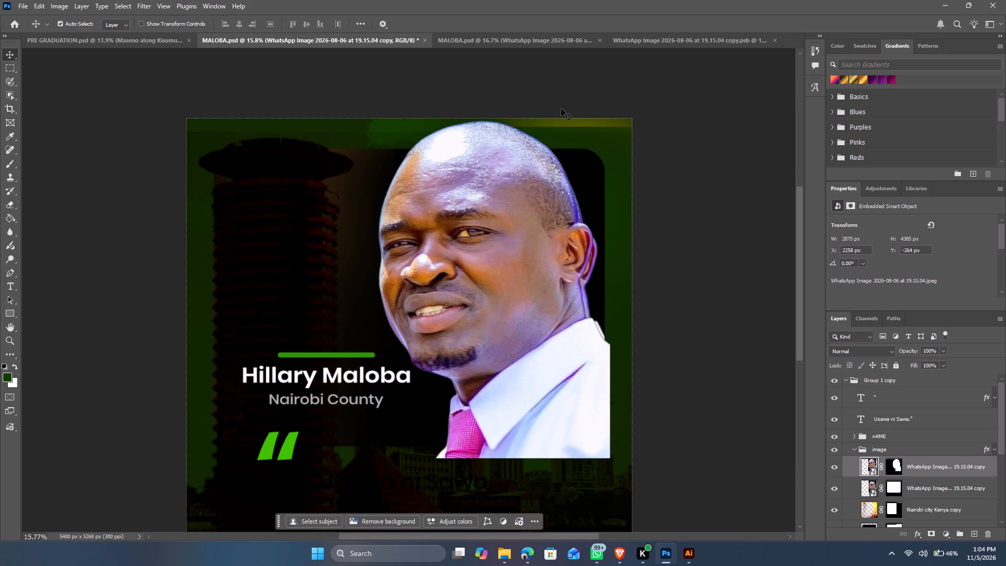
Scale the new portrait copy to about 96.5% and shift it to line up with the portrait beneath.
key(ctrl+t)
drag(371, 95, 378, 101)
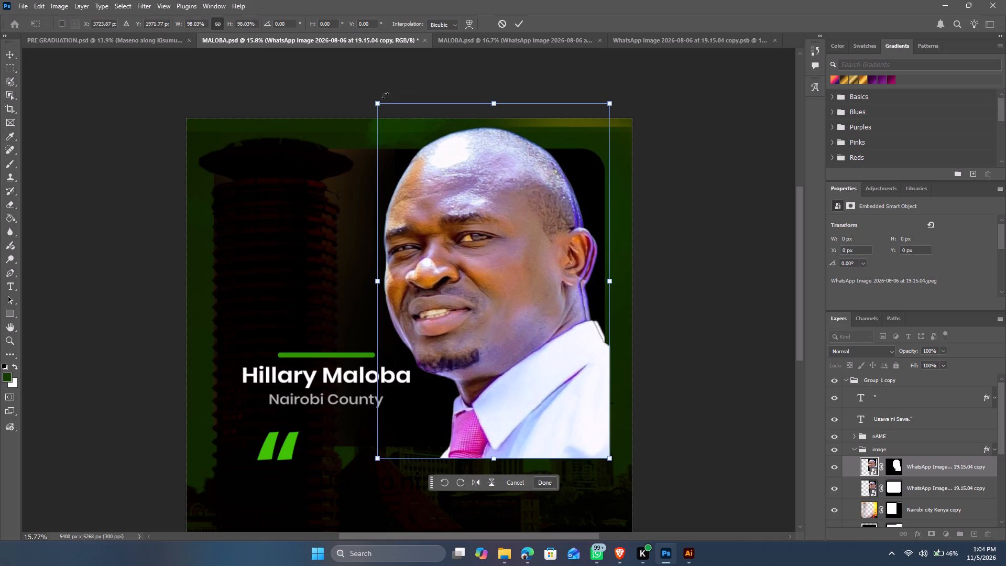
key(shift+Up)
key(shift+Up)
key(shift+Up)
key(shift+Up)
key(shift+Up)
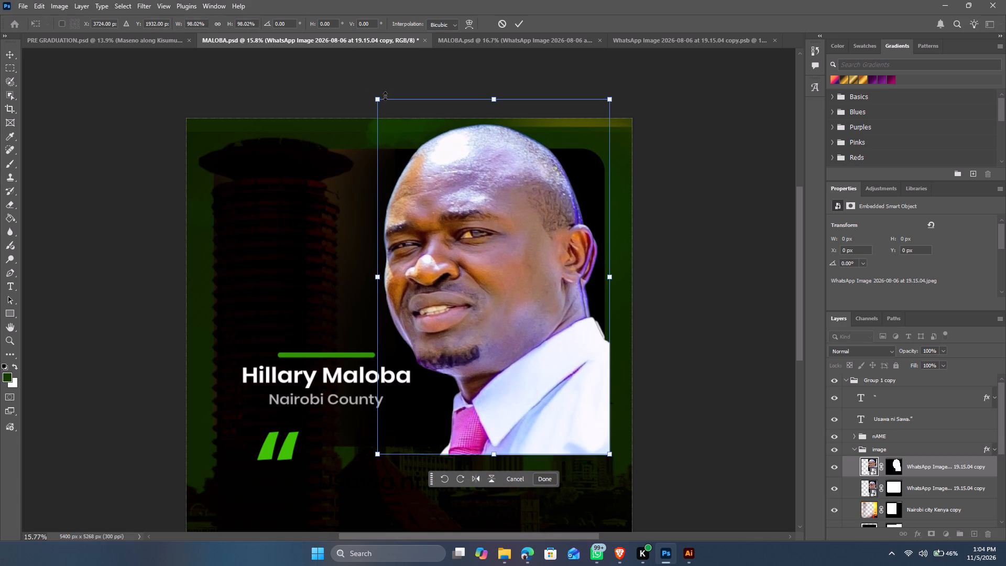
key(shift+Up)
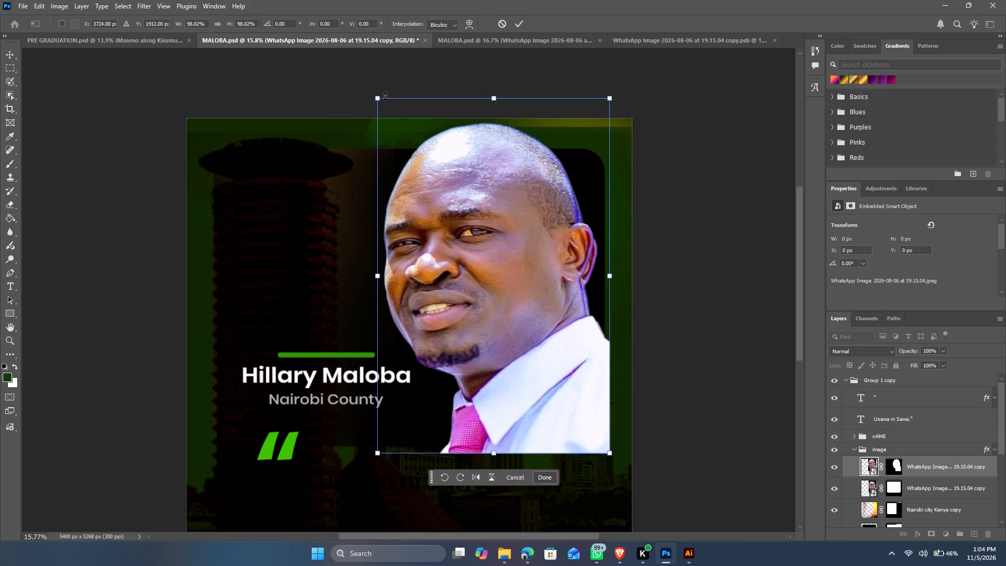
click(606, 97)
drag(609, 97, 606, 99)
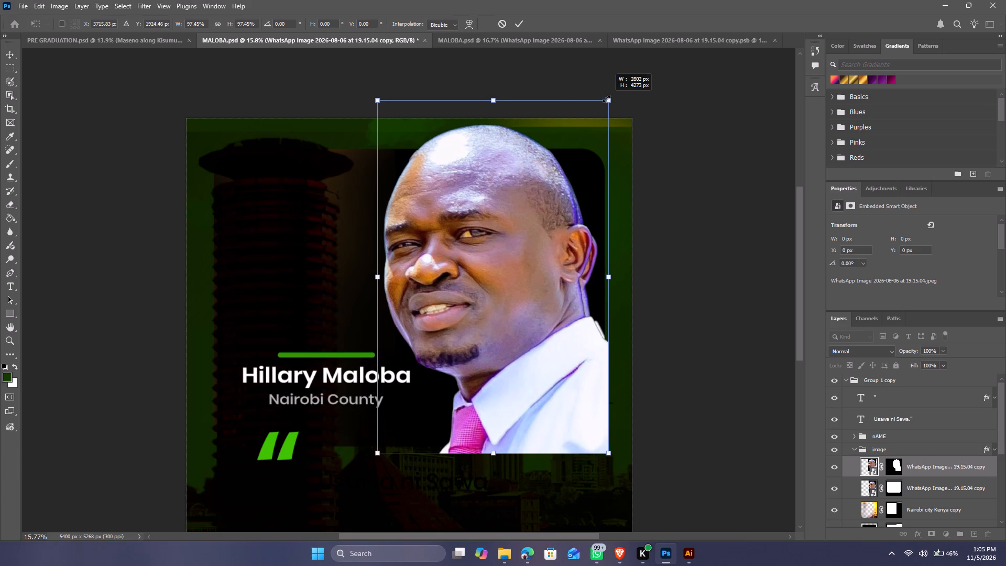
drag(606, 99, 604, 102)
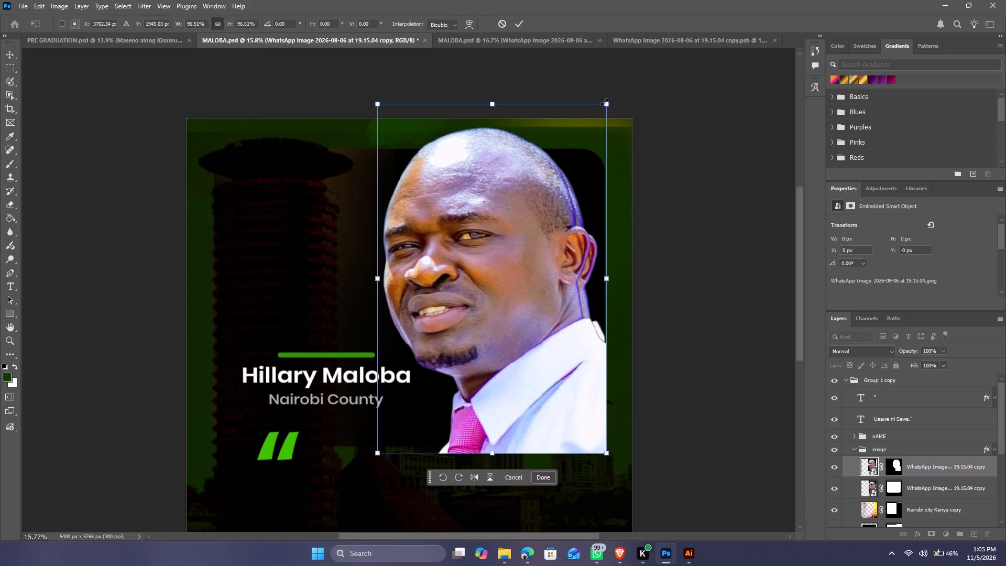
key(shift+Right)
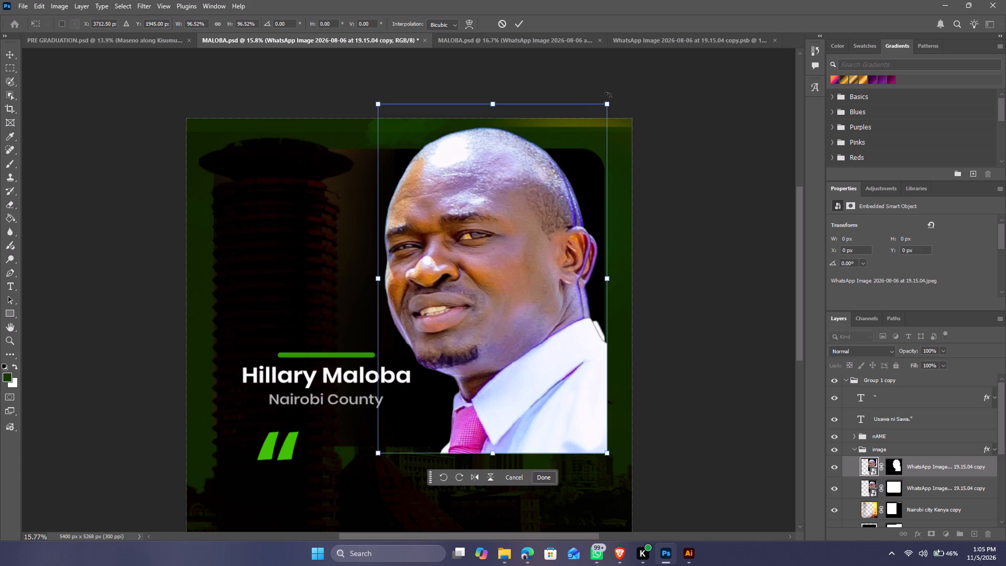
key(Return)
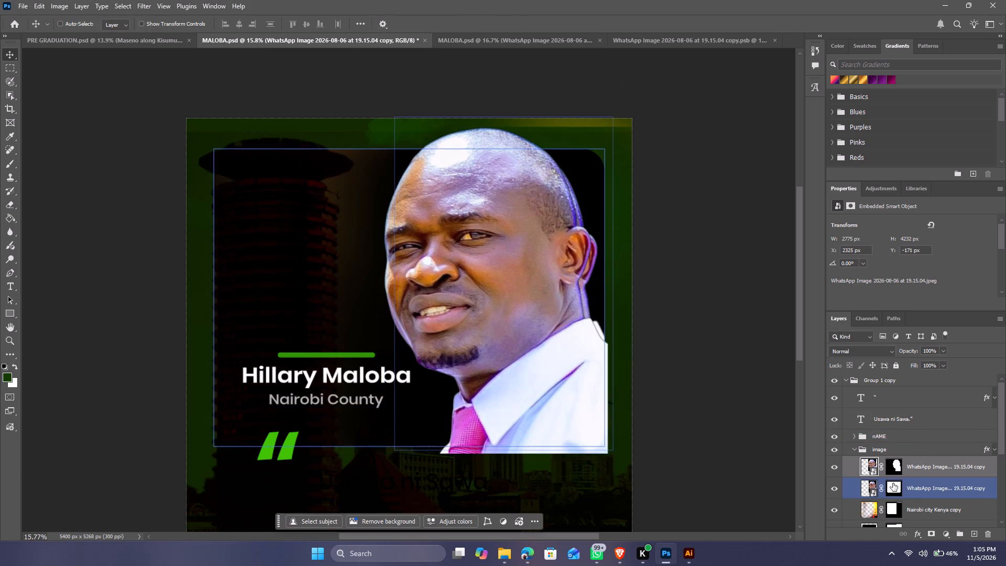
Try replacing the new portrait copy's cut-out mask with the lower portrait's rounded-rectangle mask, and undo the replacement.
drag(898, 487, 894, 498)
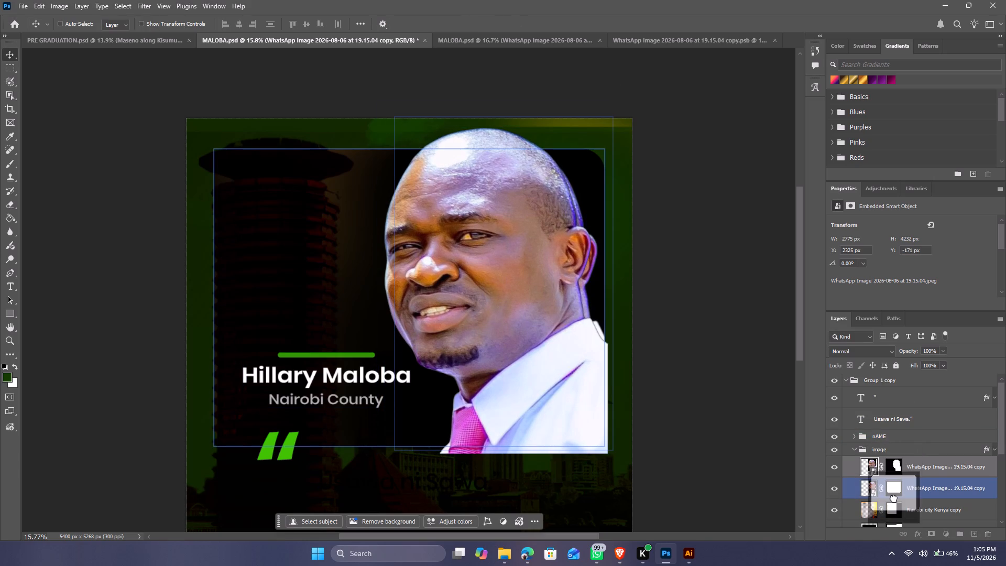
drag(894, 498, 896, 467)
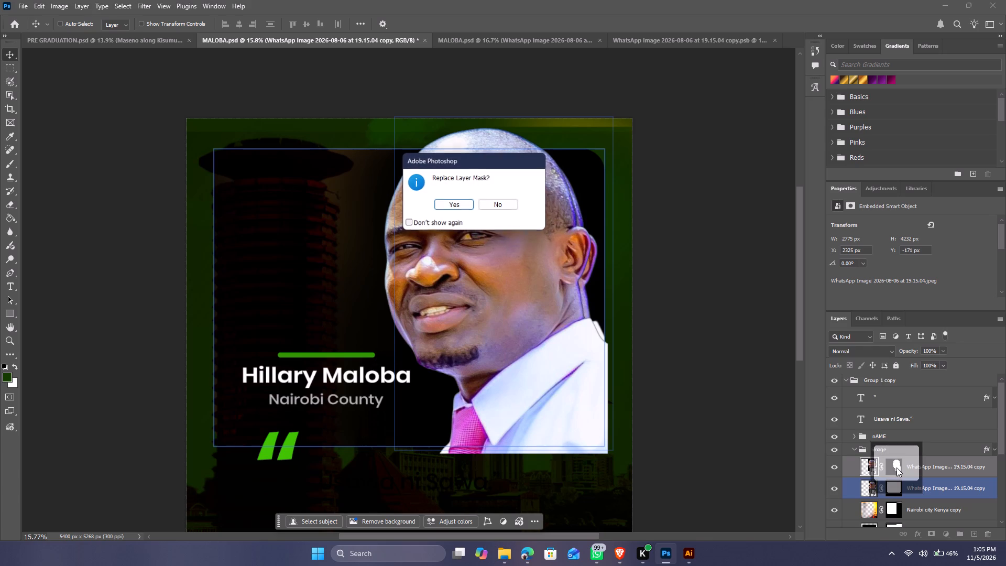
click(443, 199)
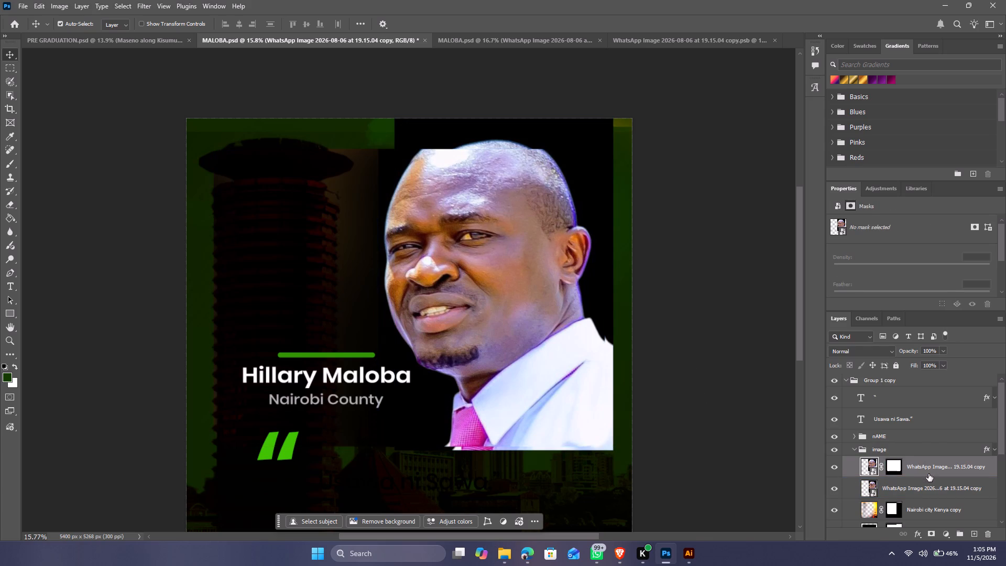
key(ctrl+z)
Duplicate the cut-out portrait and replace the mask of the copy beneath with the old portrait's rounded-rectangle mask.
click(943, 464)
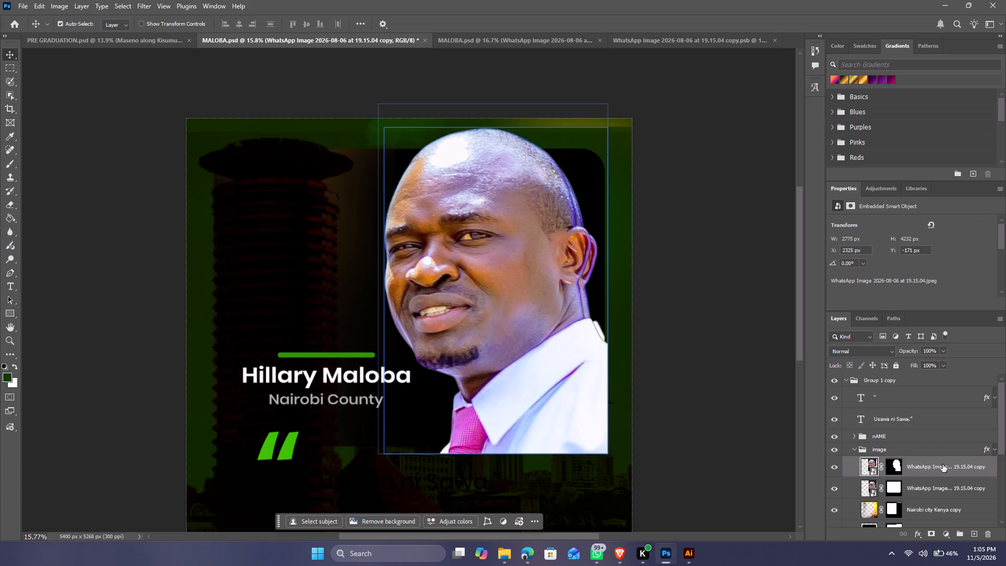
key(ctrl+j)
drag(893, 506, 898, 488)
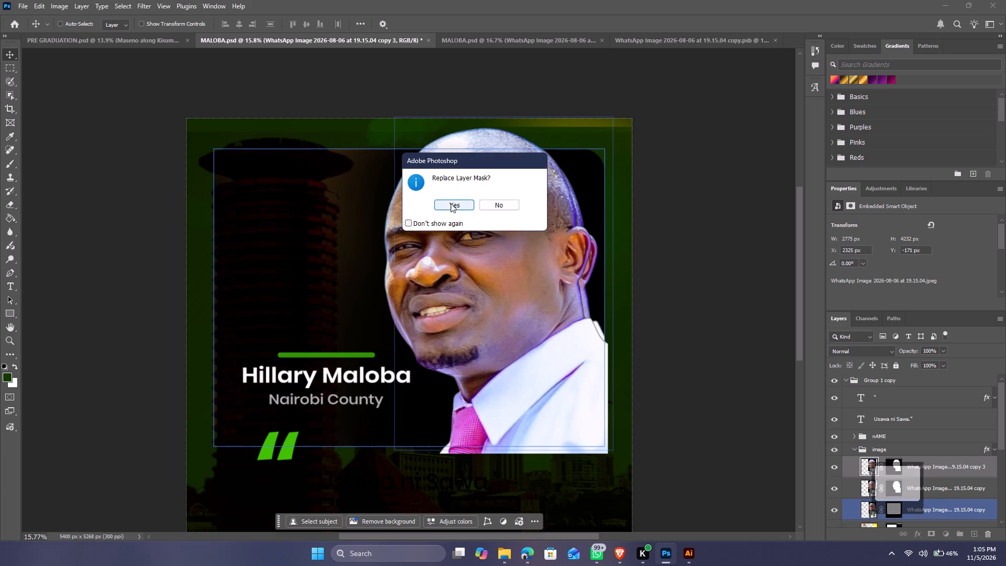
click(451, 203)
Delete the old portrait layer that has no mask from the image group.
click(901, 513)
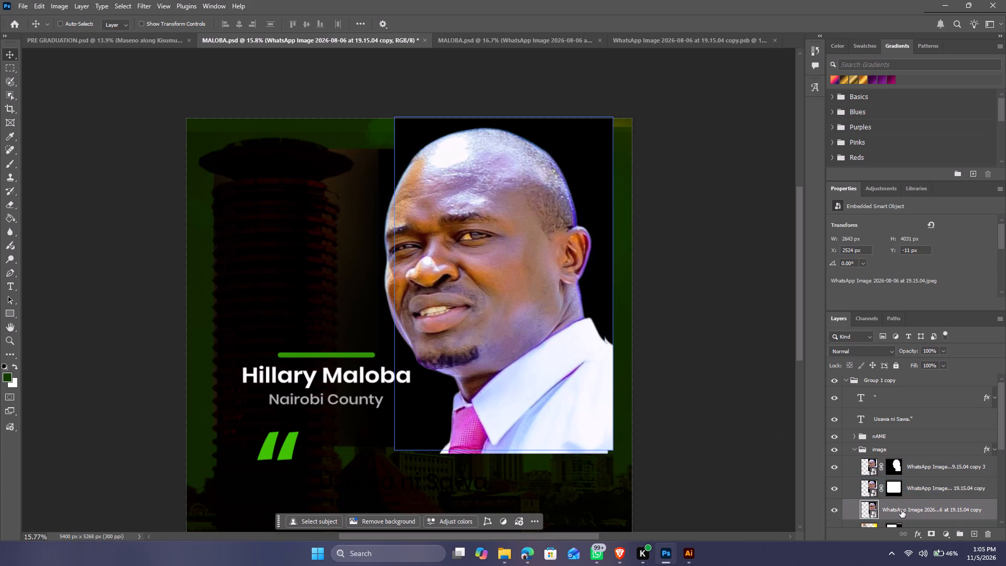
key(Delete)
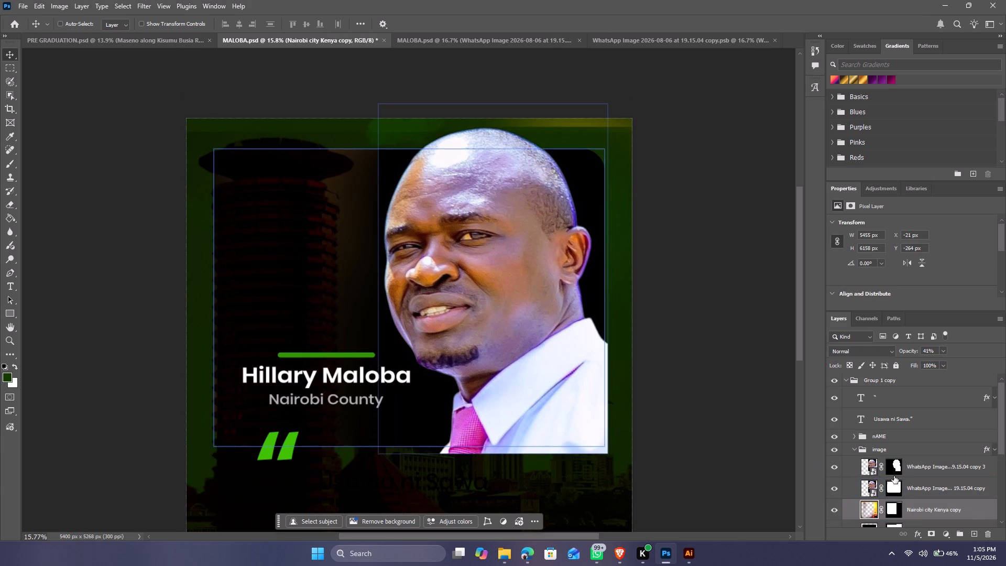
With the top portrait's cut-out mask active, load the lower portrait's rounded-rectangle mask as a selection and invert it.
click(931, 469)
click(893, 469)
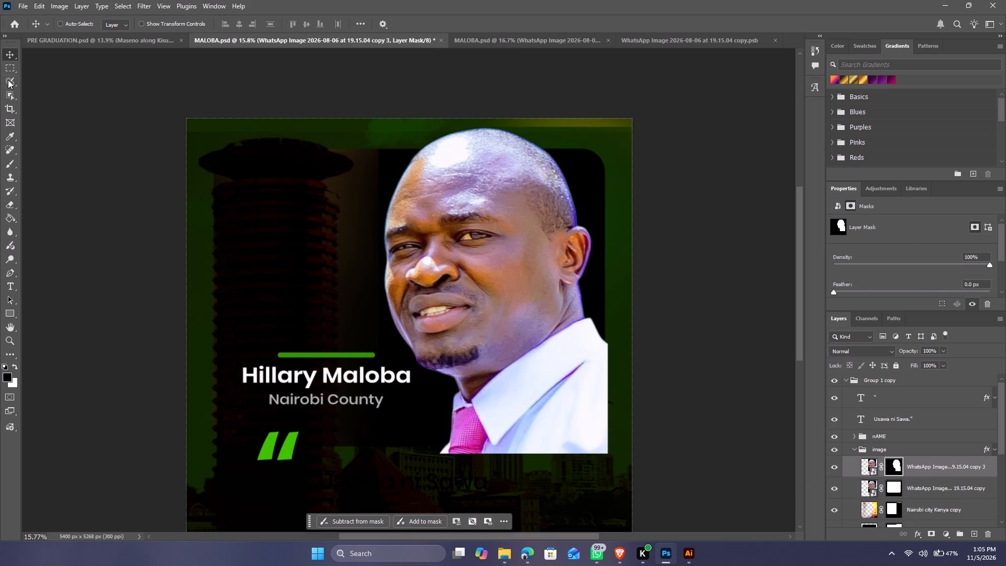
drag(7, 69, 35, 101)
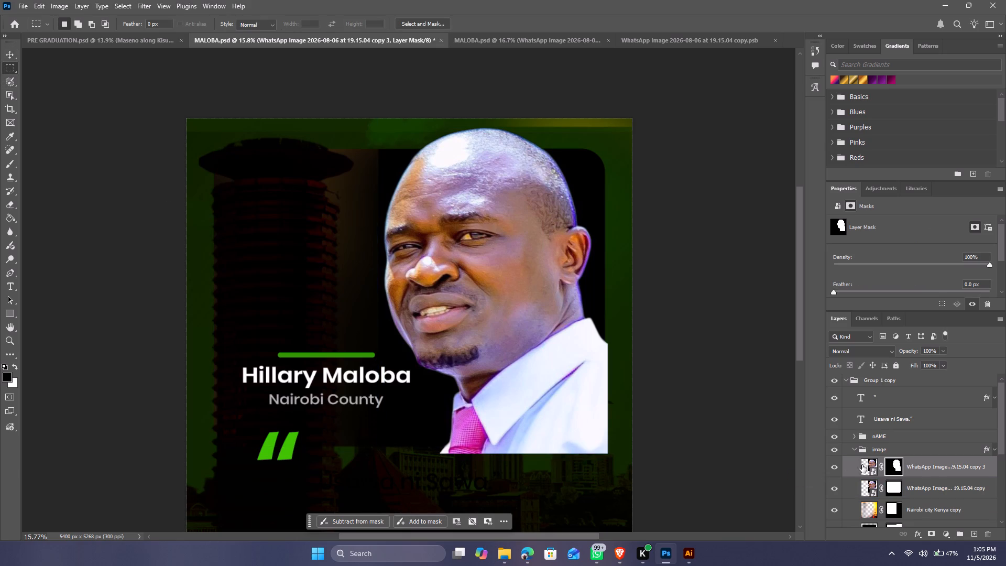
ctrl+click(896, 490)
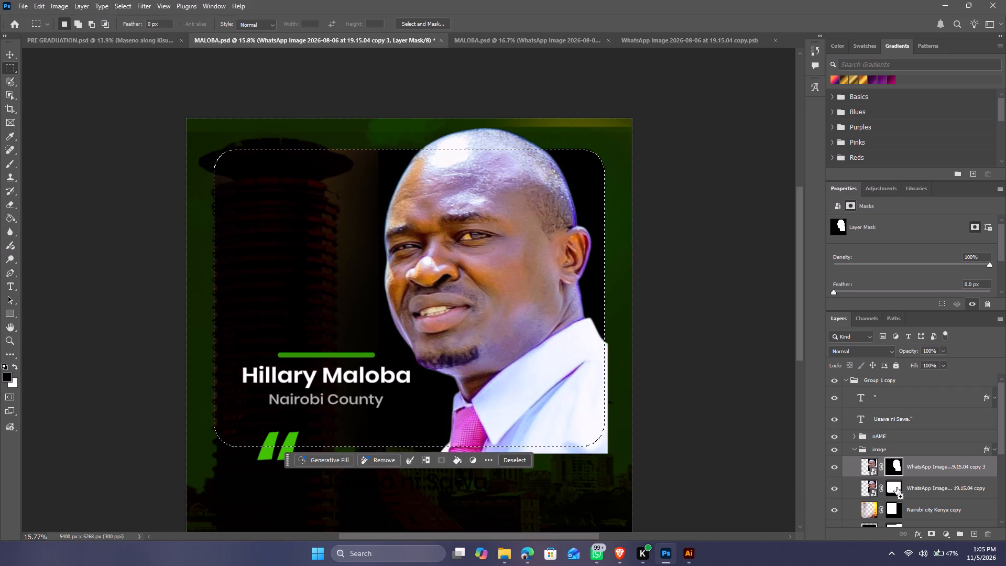
key(ctrl+shift+u)
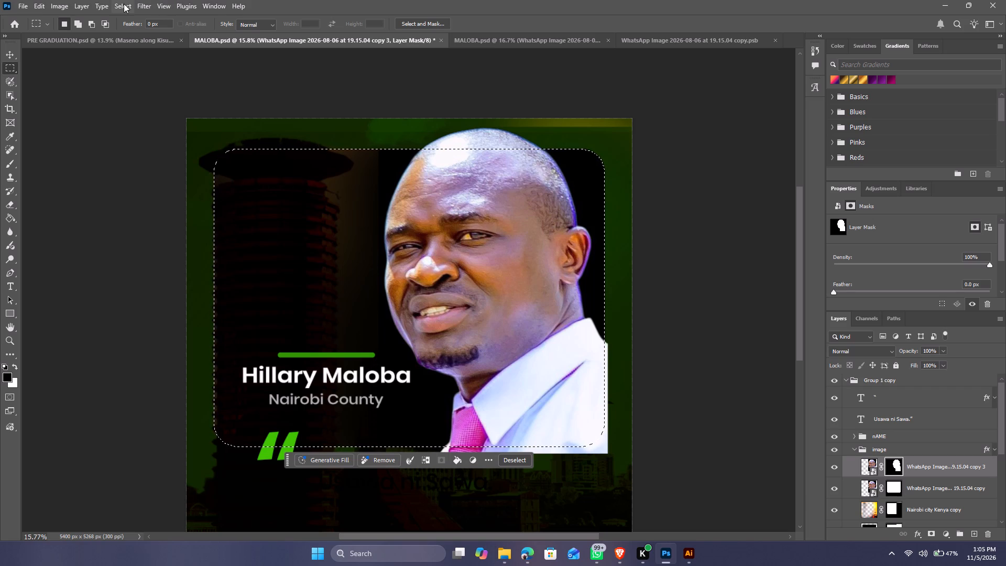
click(124, 4)
click(135, 51)
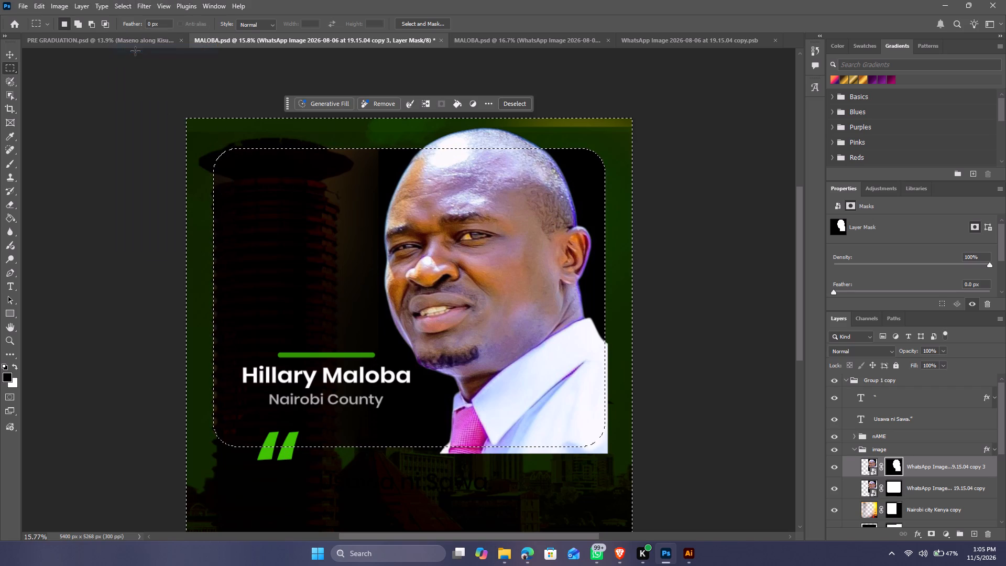
Paint black on the top portrait's mask with an 1800 px Brush, hiding the shirt that overflows the card's right and bottom edges.
key(b)
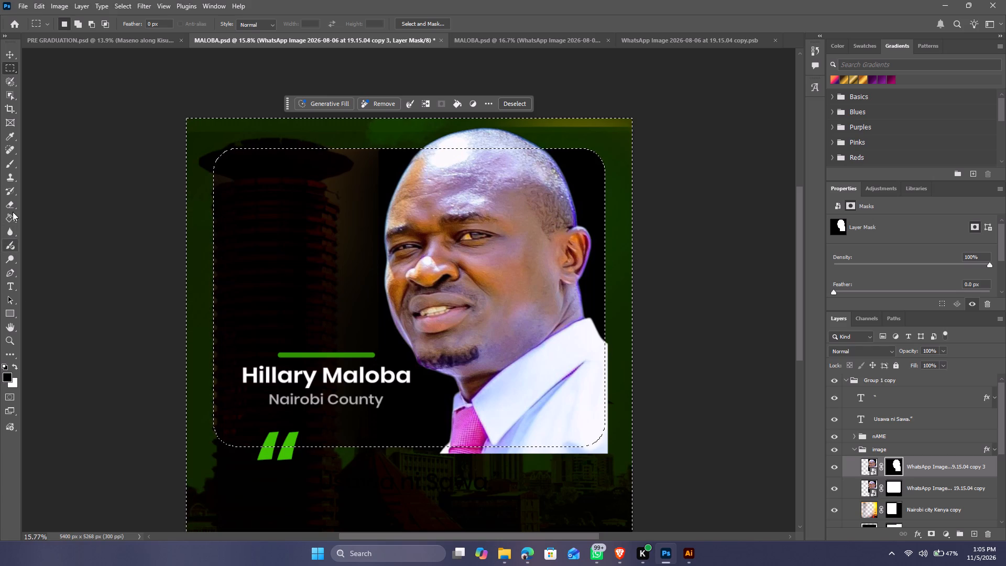
click(894, 466)
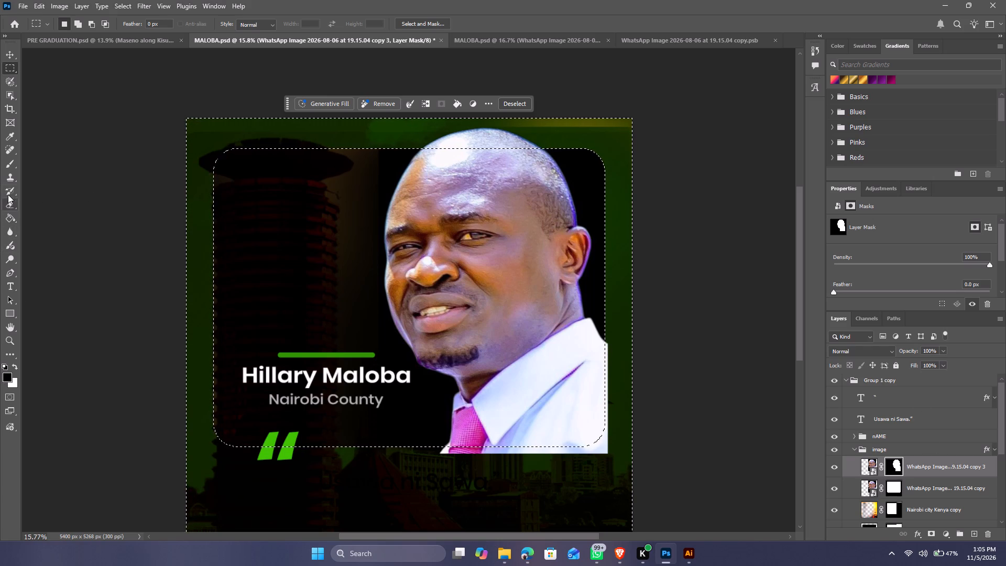
click(8, 190)
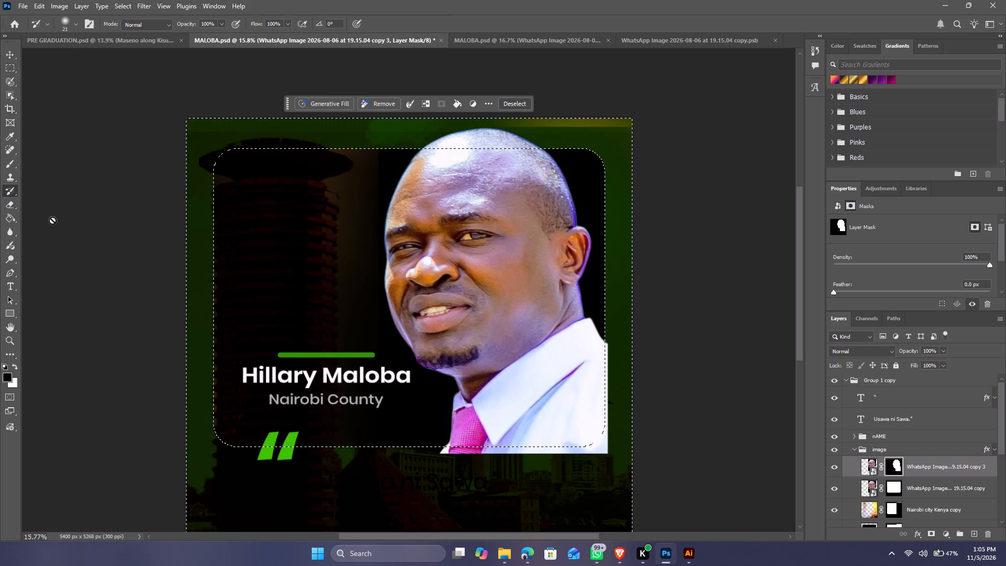
click(10, 189)
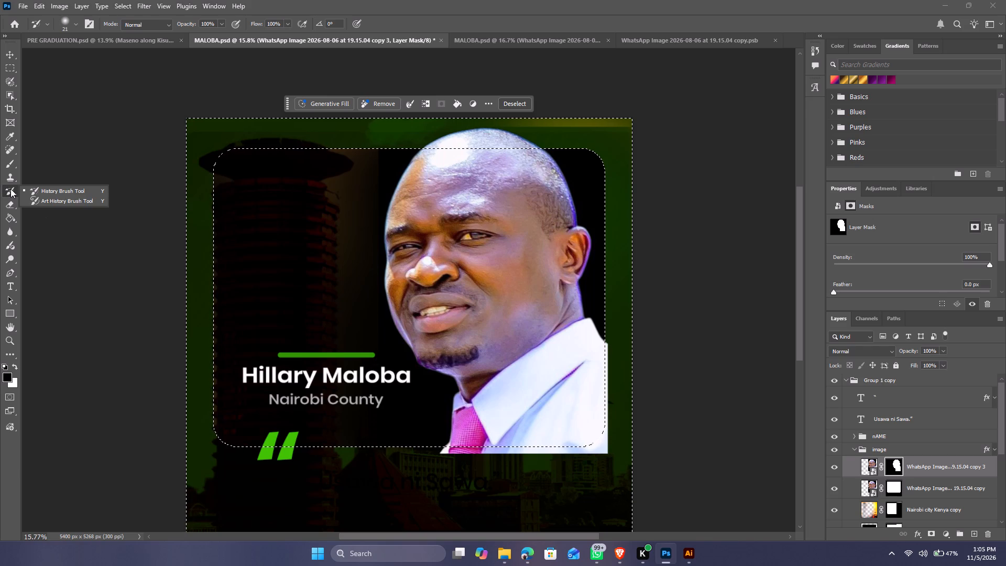
click(1, 163)
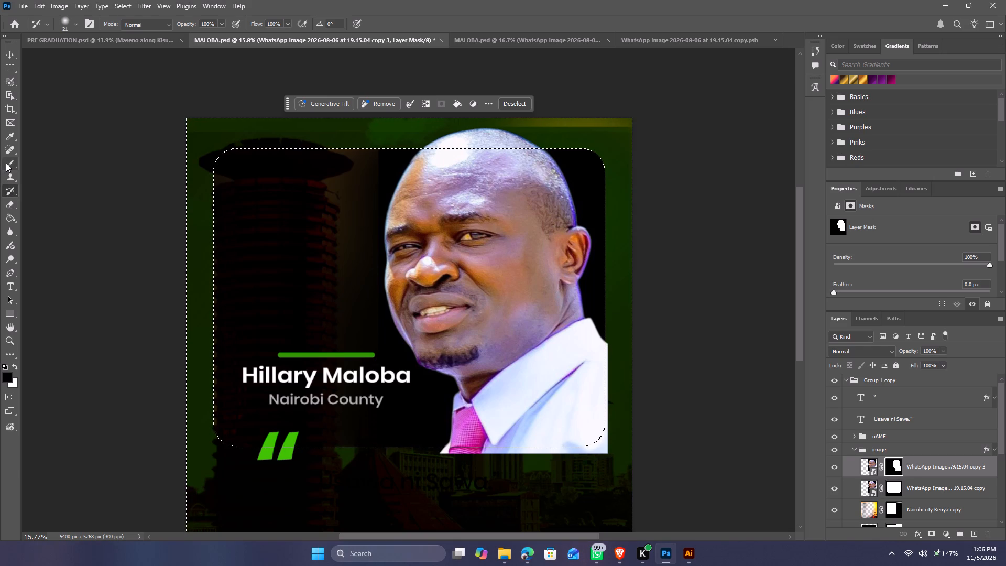
click(7, 163)
click(11, 165)
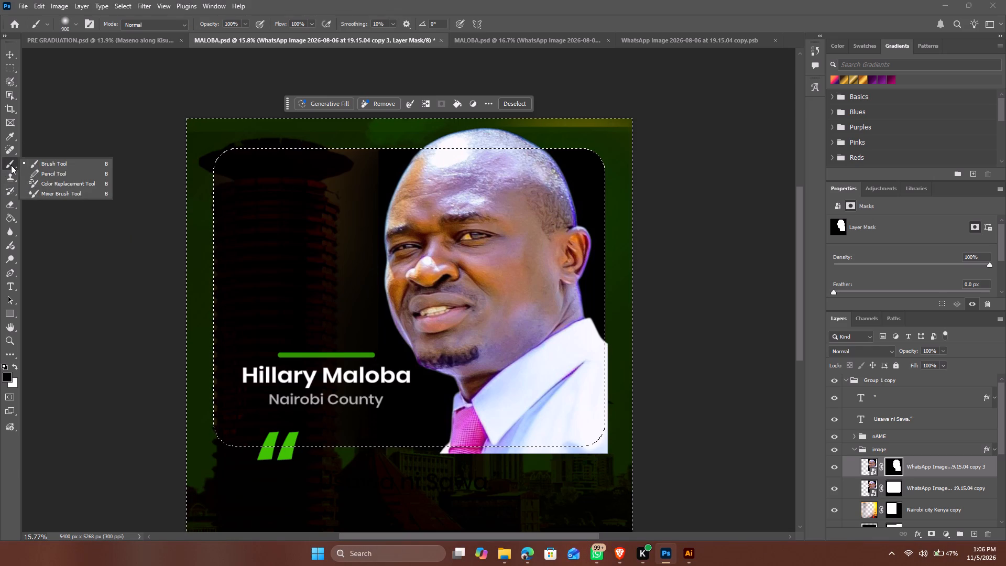
click(55, 164)
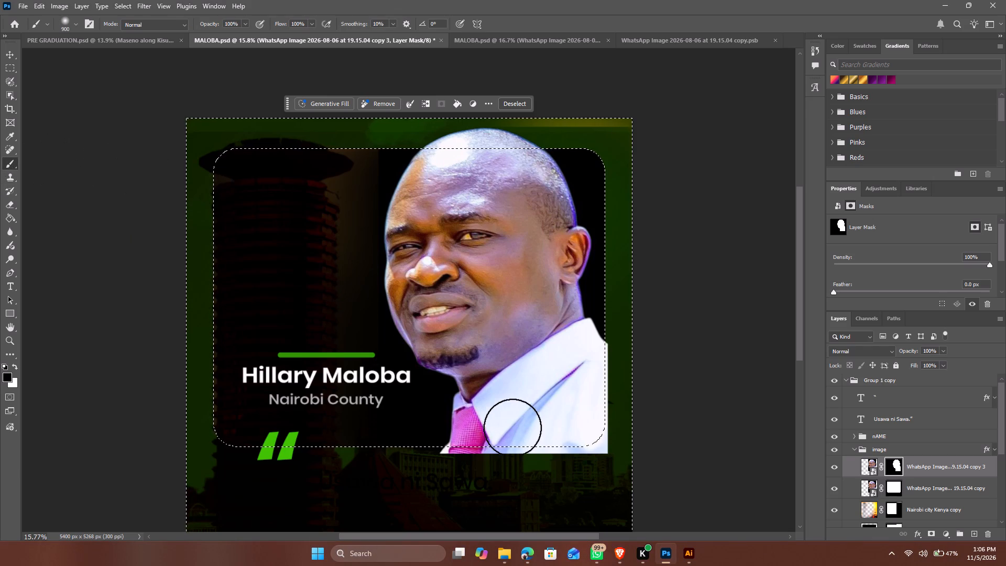
text(]]]])
key(bracketright)
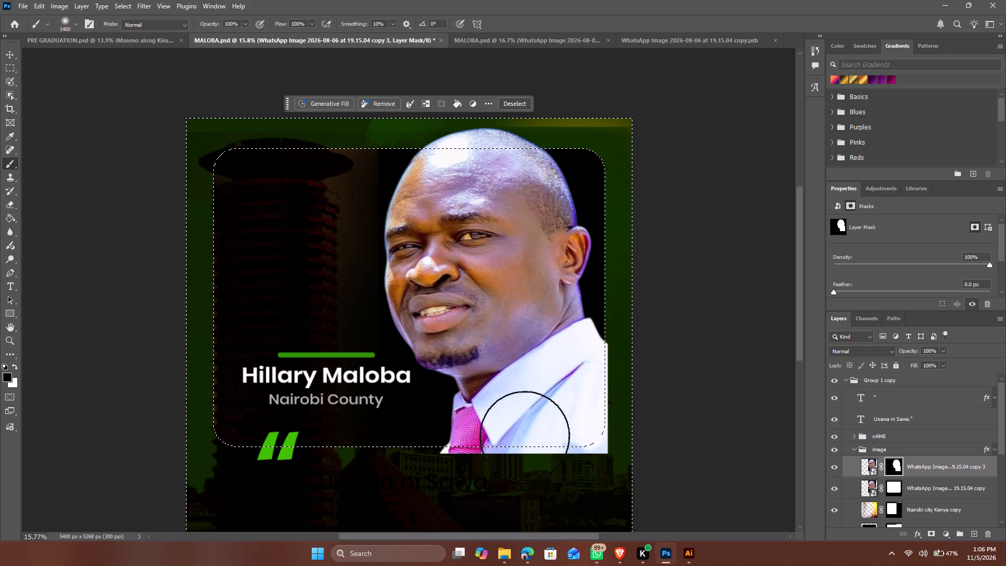
key(bracketright)
key(bracketright)
key(bracketright)
key(bracketright)
drag(595, 347, 605, 362)
drag(607, 354, 601, 404)
drag(606, 380, 551, 422)
drag(551, 422, 538, 422)
drag(486, 423, 523, 433)
drag(371, 423, 471, 442)
drag(320, 425, 536, 435)
drag(320, 411, 566, 426)
drag(380, 391, 505, 393)
drag(534, 315, 620, 292)
drag(625, 328, 616, 282)
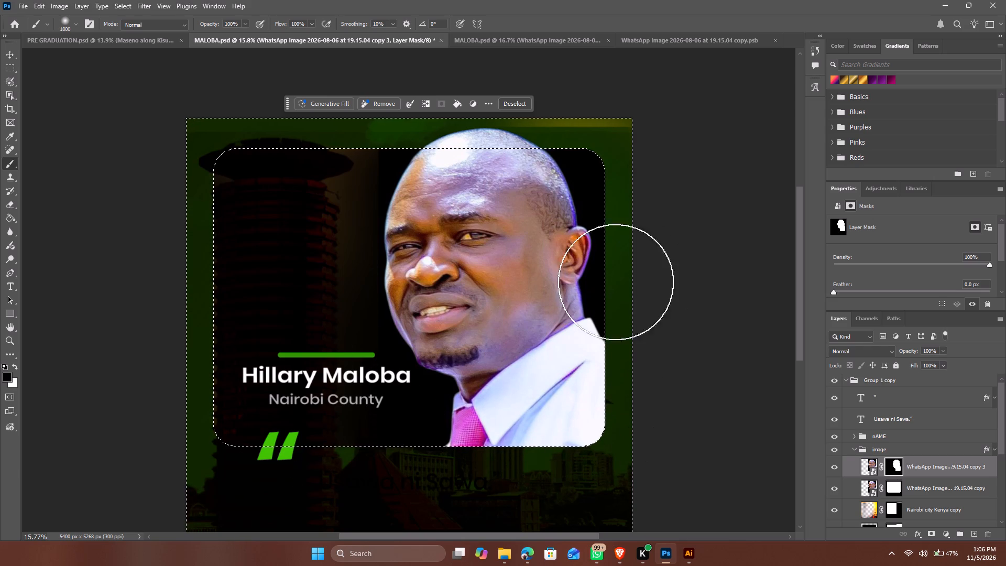
Go over the mask again along the card's right and bottom edges, deselect, and reduce the brush to 1000 px.
drag(616, 282, 636, 365)
drag(654, 346, 645, 368)
drag(636, 402, 291, 404)
drag(451, 406, 446, 406)
drag(516, 421, 467, 428)
drag(491, 437, 483, 410)
drag(423, 433, 489, 450)
drag(290, 450, 462, 454)
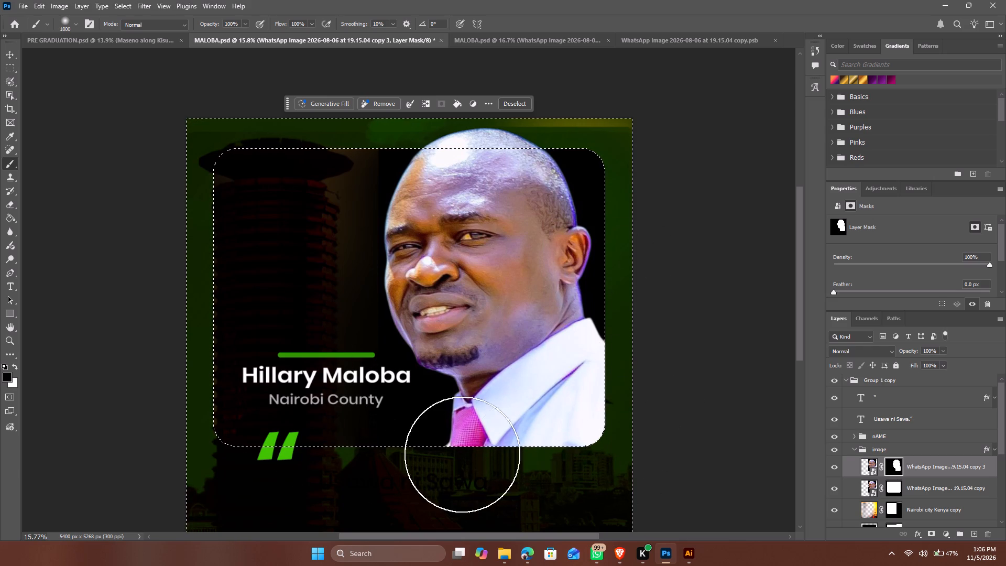
drag(462, 454, 559, 443)
drag(570, 405, 583, 371)
drag(590, 354, 614, 326)
drag(611, 374, 617, 387)
drag(618, 394, 624, 383)
drag(609, 415, 364, 425)
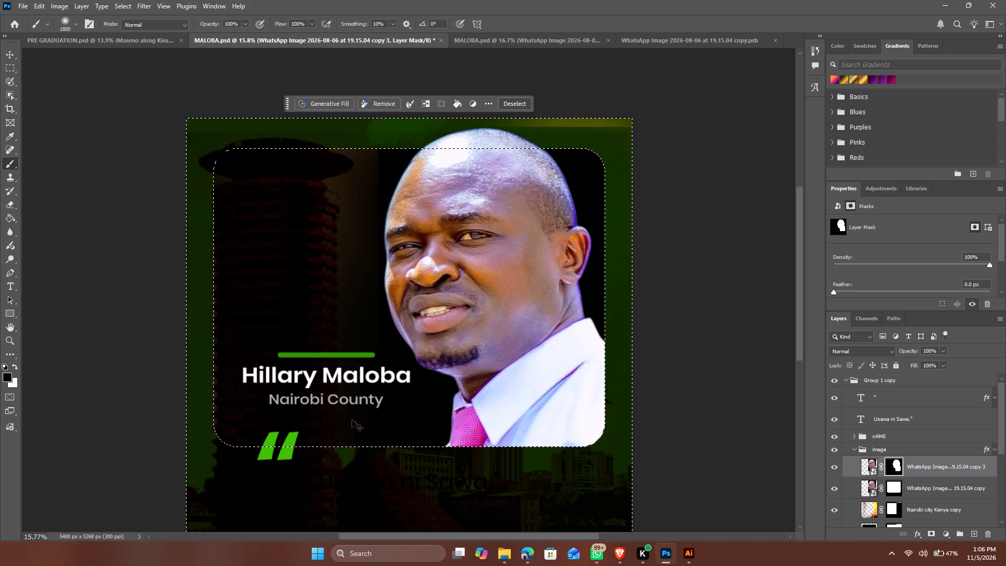
key(ctrl+d)
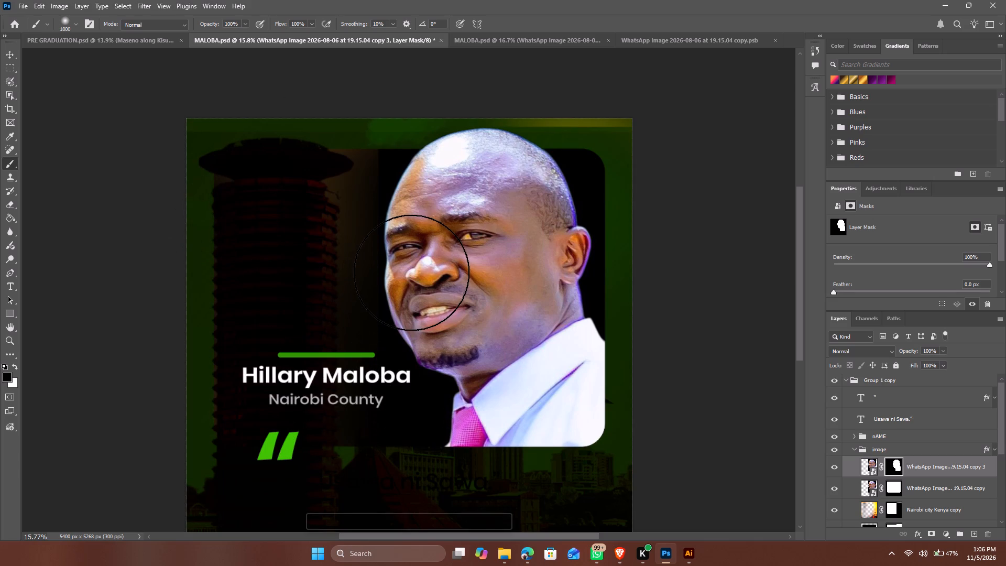
text([[[[[[[)
key(bracketleft)
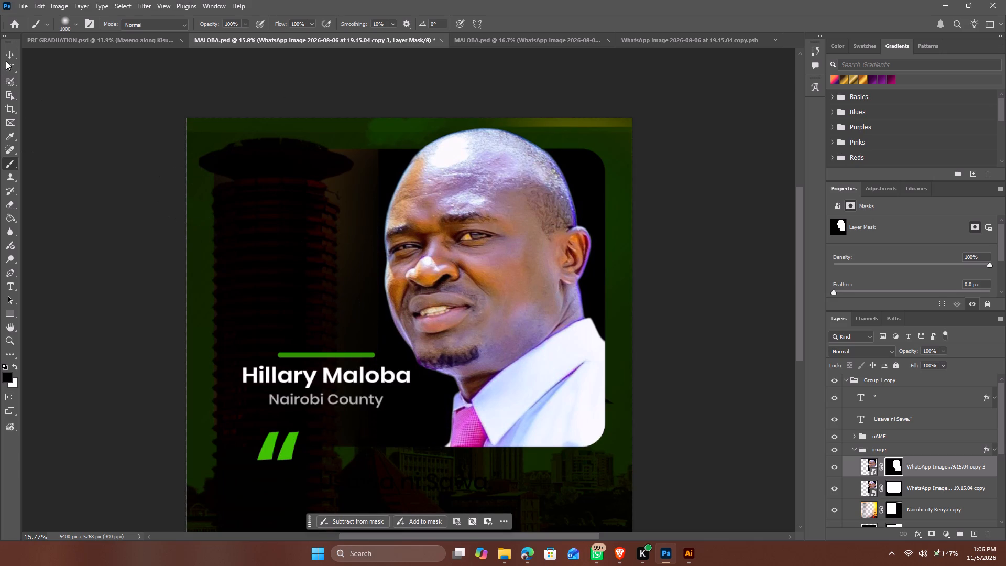
click(7, 53)
Collapse the image group and scale the rotated grey texture layer to about 174% so it extends past the canvas's bottom edge.
scroll(457, 220, down, 6)
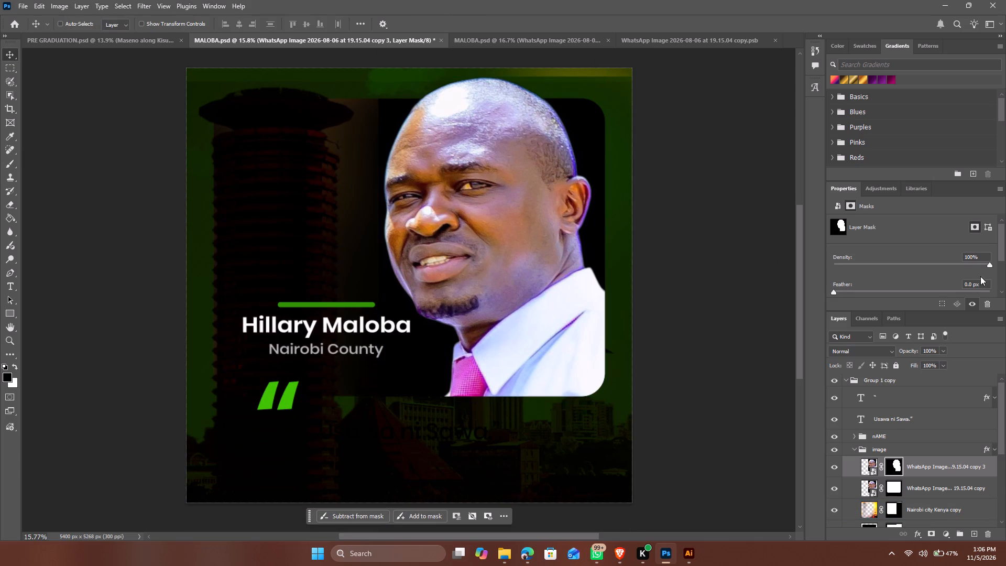
scroll(894, 436, down, 3)
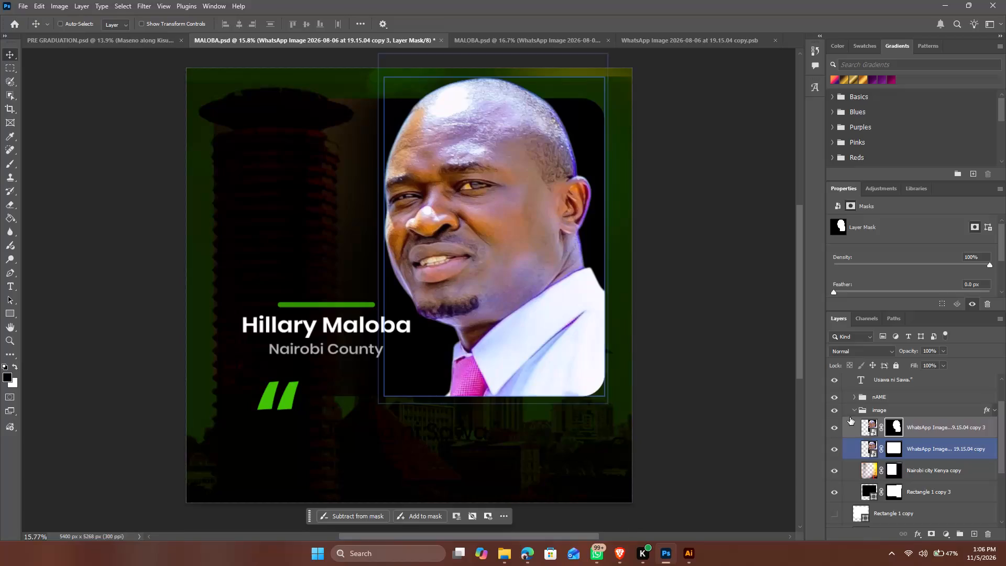
click(853, 410)
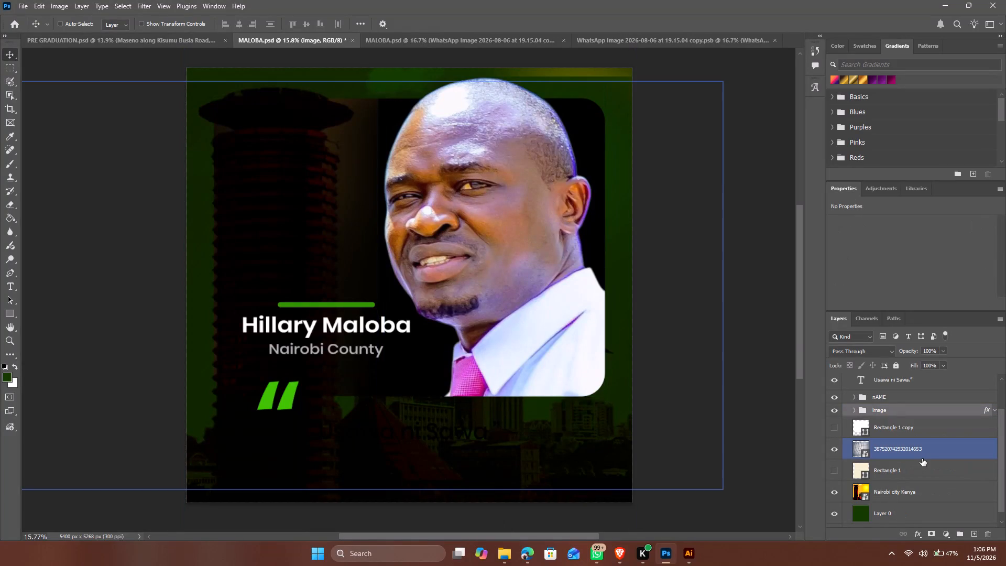
click(923, 454)
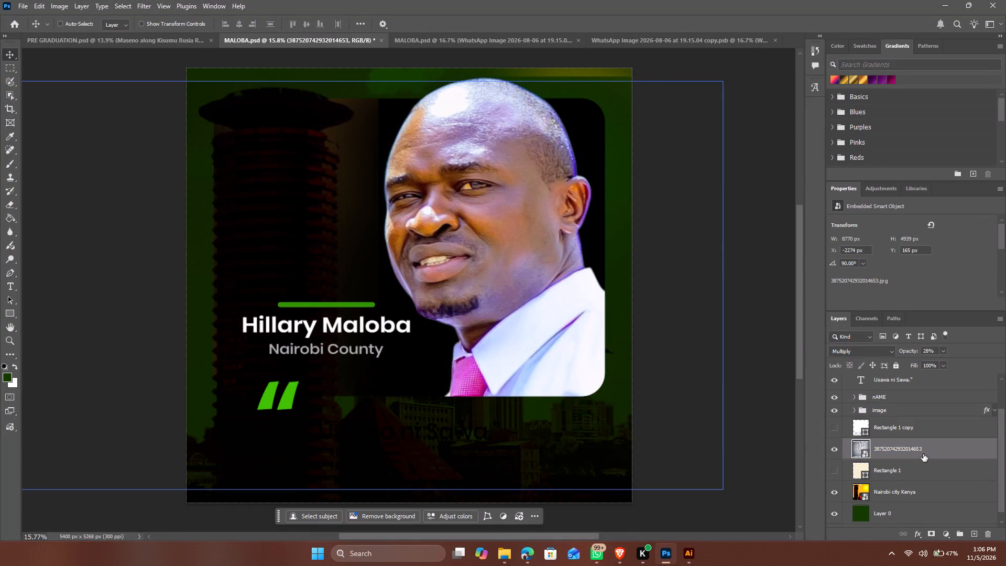
key(ctrl+t)
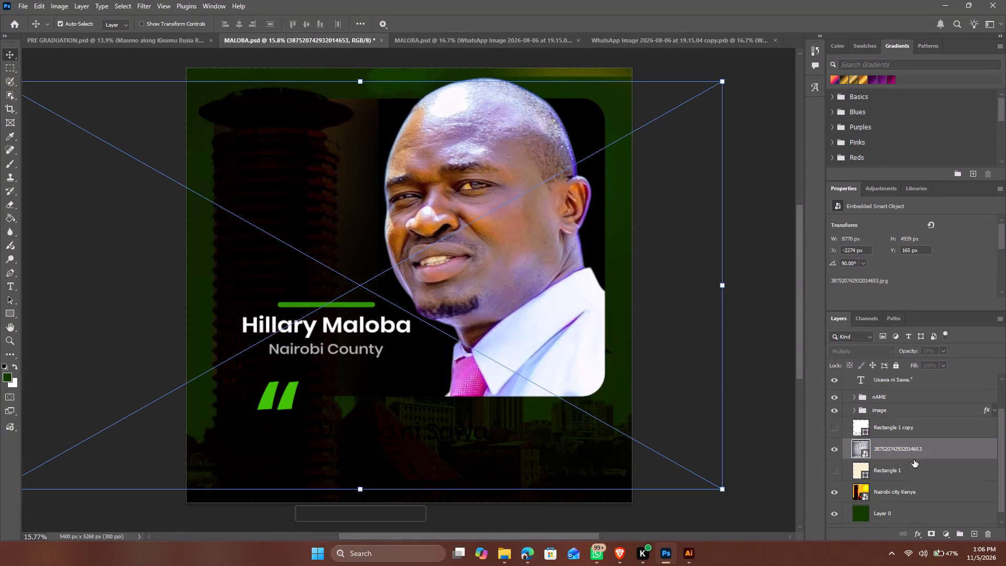
drag(727, 82, 747, 57)
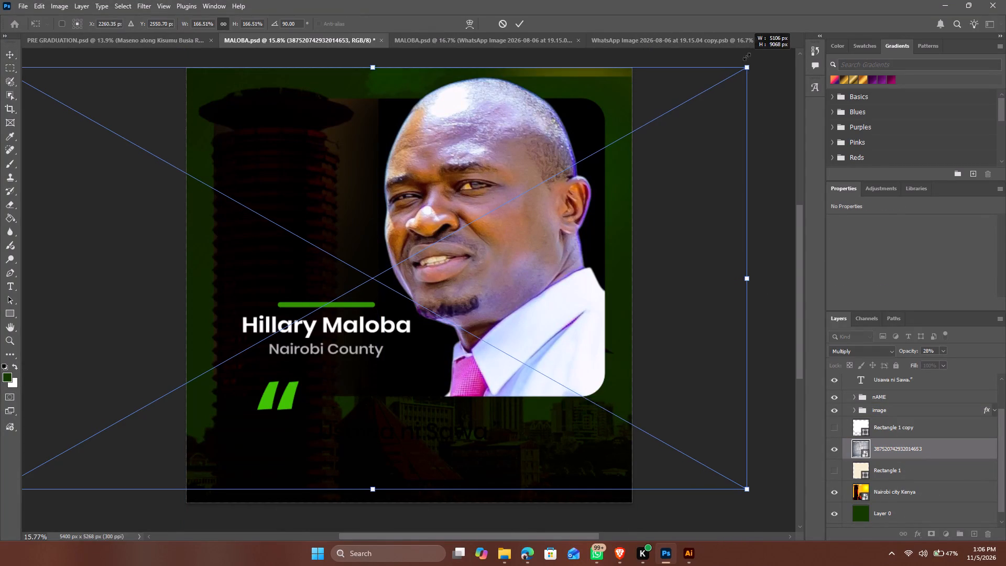
drag(747, 57, 750, 55)
drag(754, 490, 758, 495)
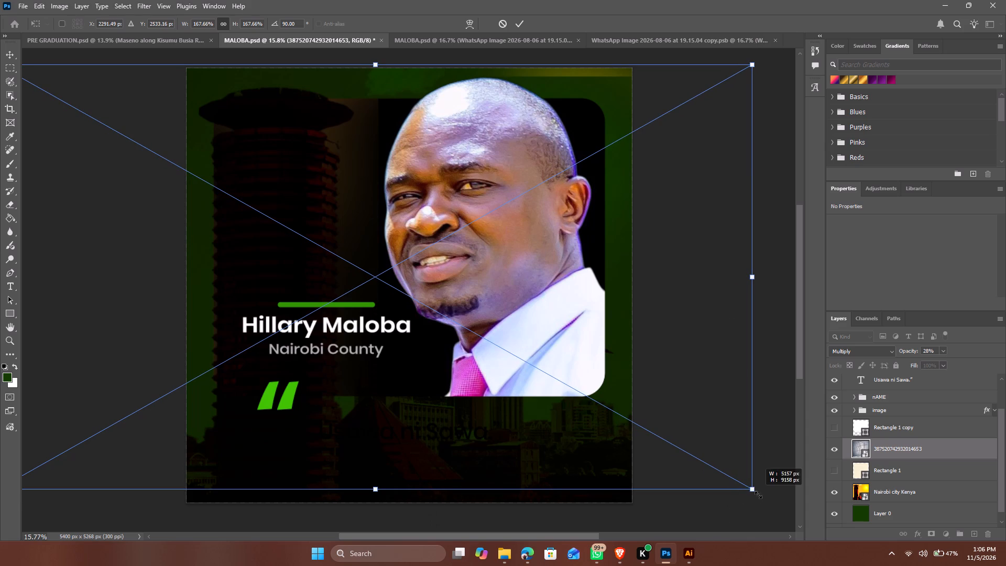
drag(758, 495, 775, 518)
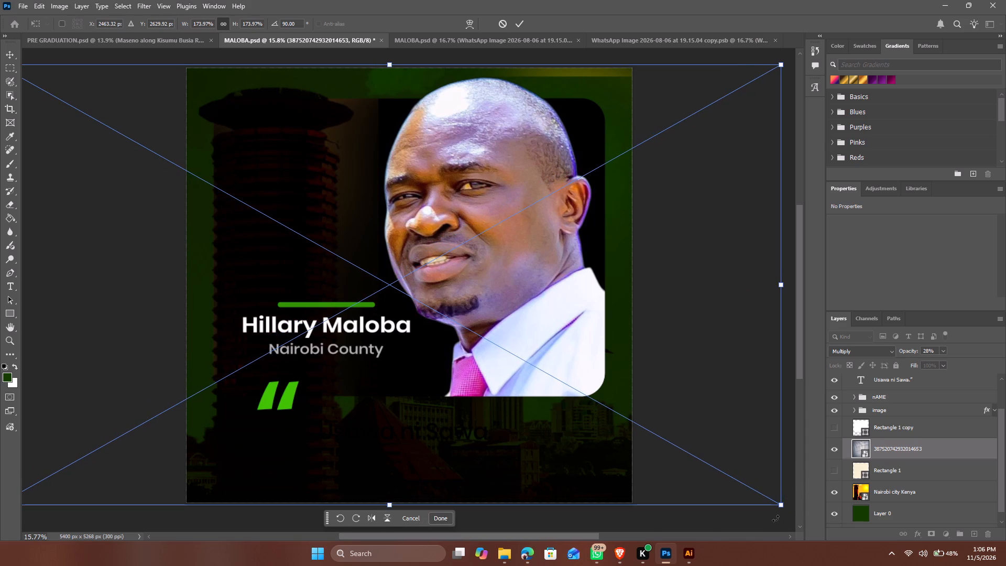
key(Return)
Set the background Nairobi city Kenya layer's opacity to 100%.
click(899, 497)
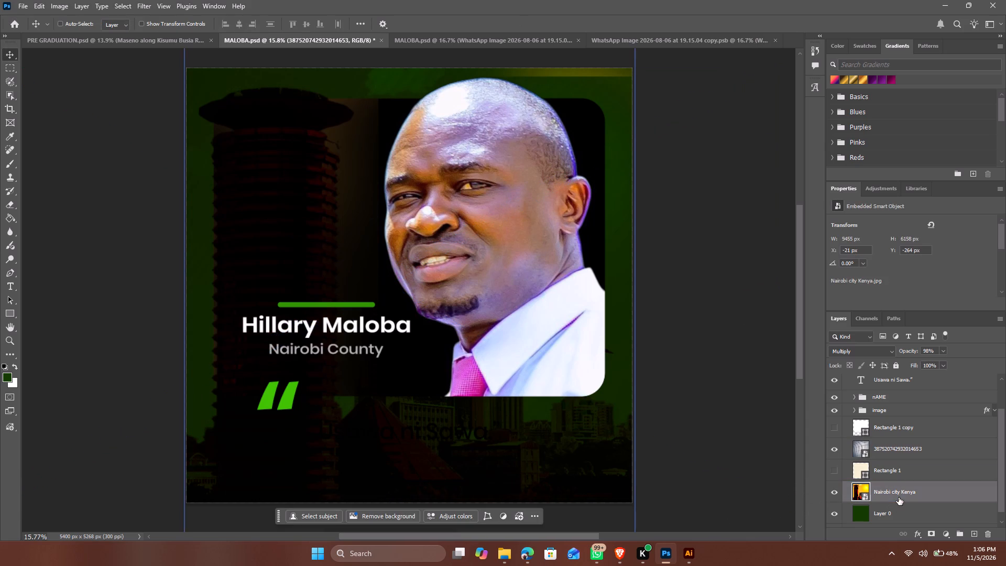
click(943, 352)
drag(944, 363, 1005, 363)
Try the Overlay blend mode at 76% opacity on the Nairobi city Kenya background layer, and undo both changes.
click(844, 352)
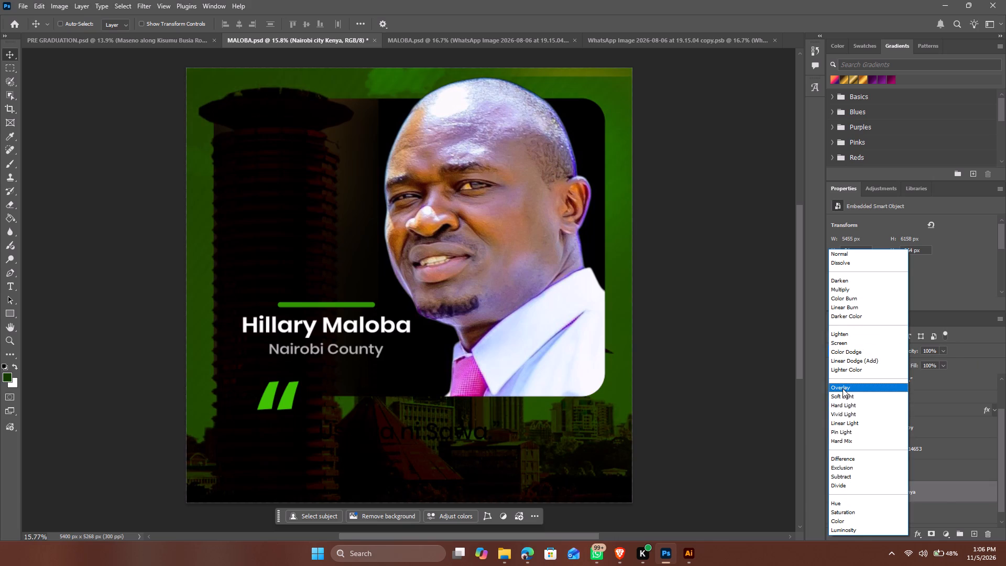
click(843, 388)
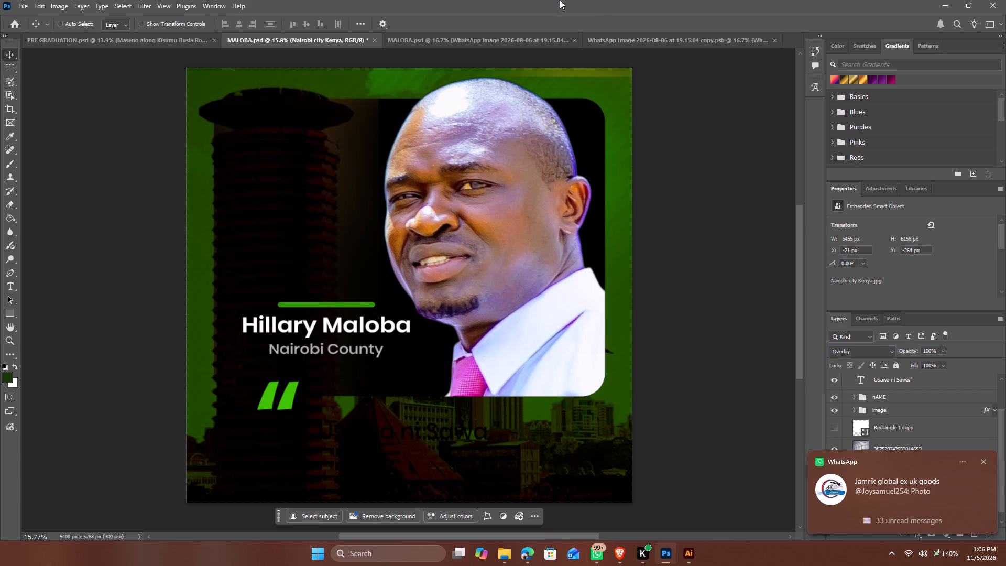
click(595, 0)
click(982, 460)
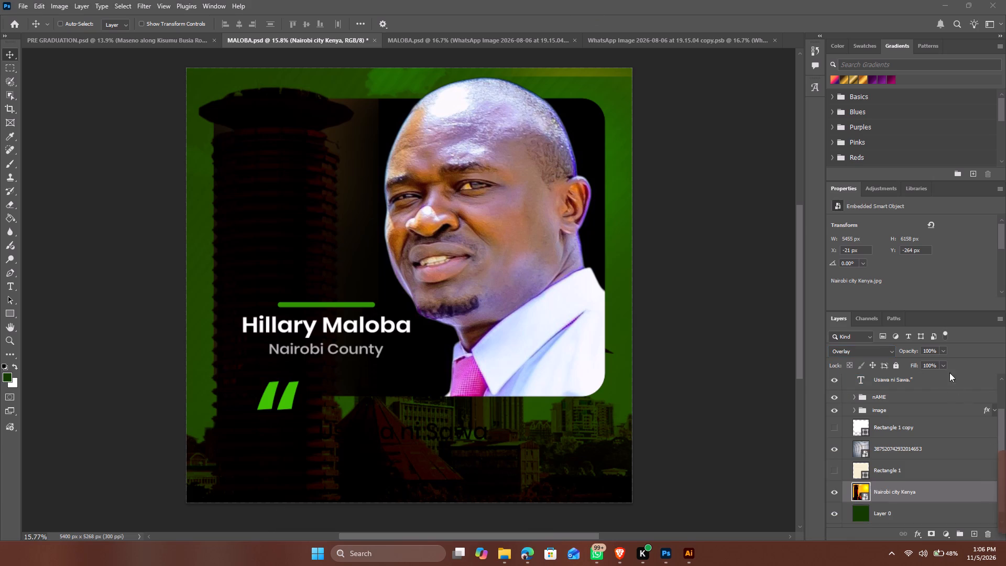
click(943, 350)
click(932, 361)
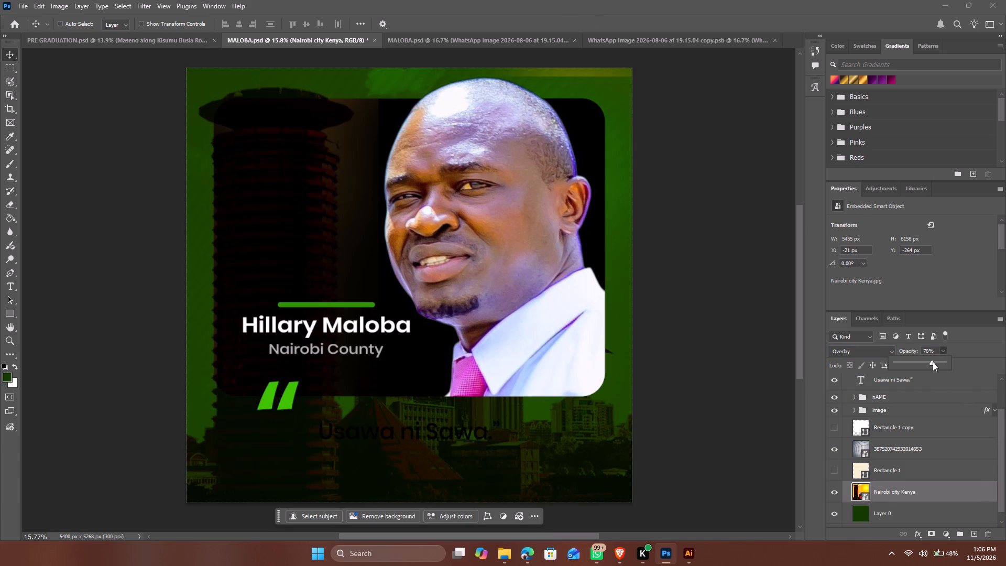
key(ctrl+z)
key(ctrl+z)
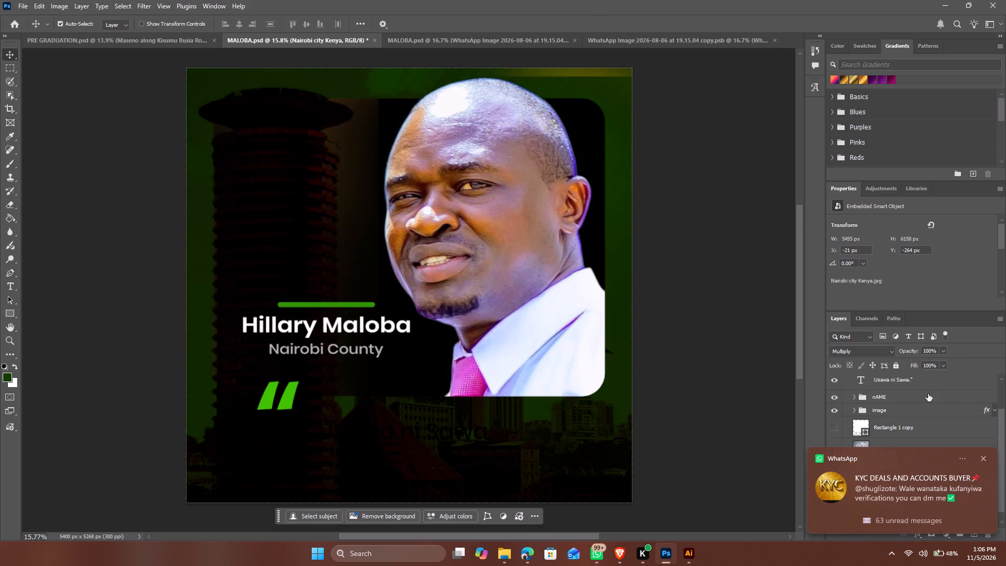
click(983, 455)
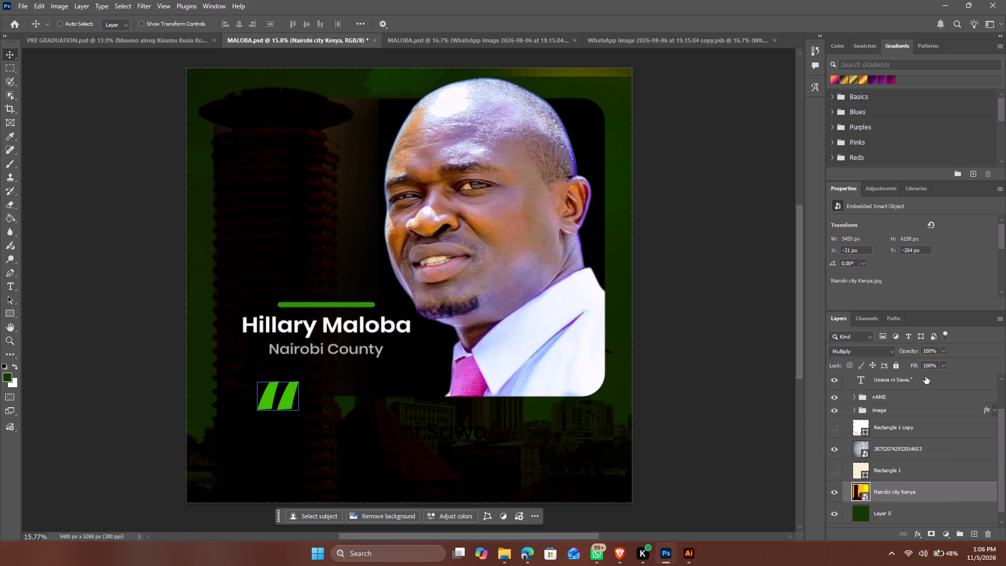
Select the Rectangle 1 layer and toggle the Rectangle 1 copy layer's visibility on and off to check it.
click(889, 472)
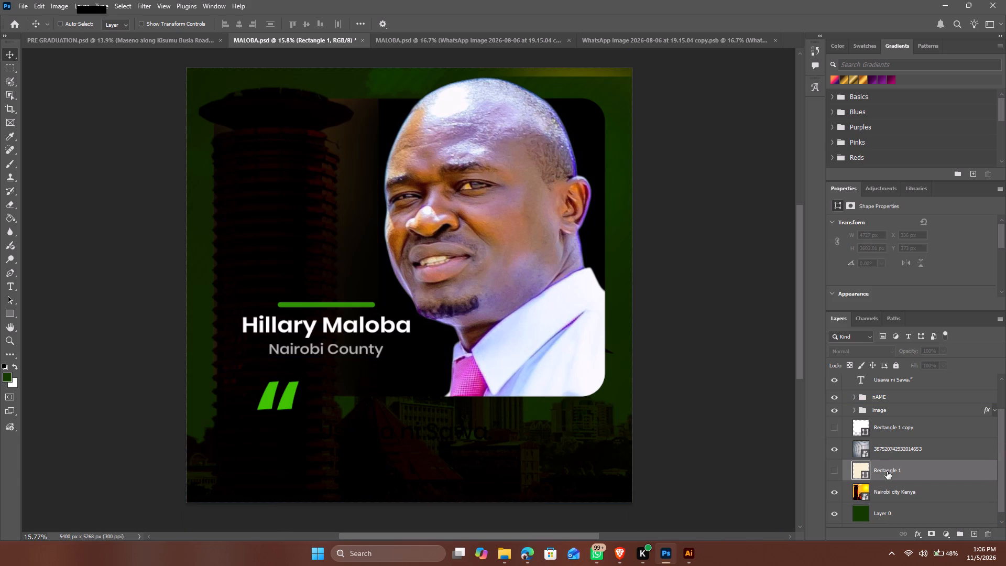
click(836, 422)
click(836, 422)
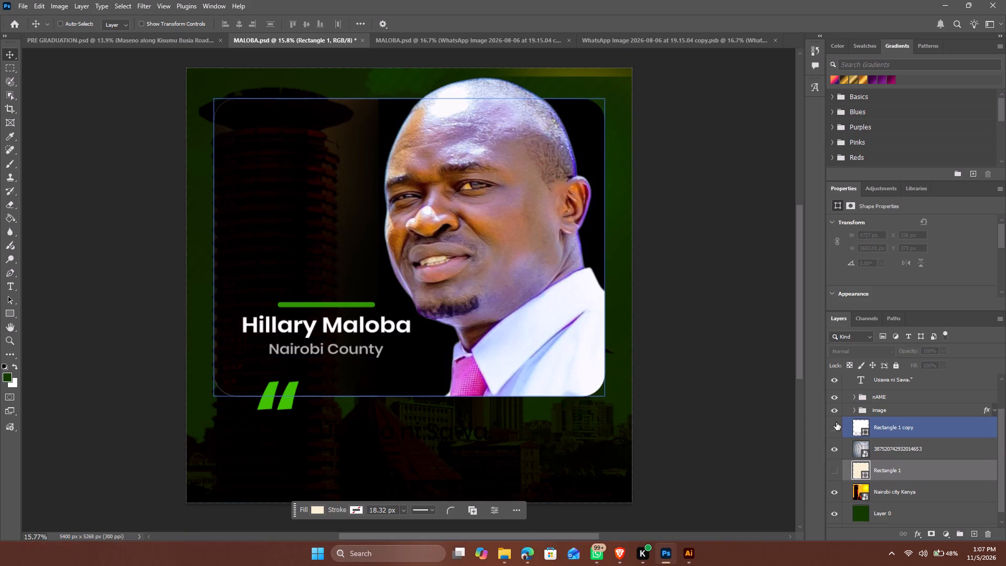
Recolour the "Usawa ni Sawa." quote text to white, ffffff.
ctrl+click(424, 438)
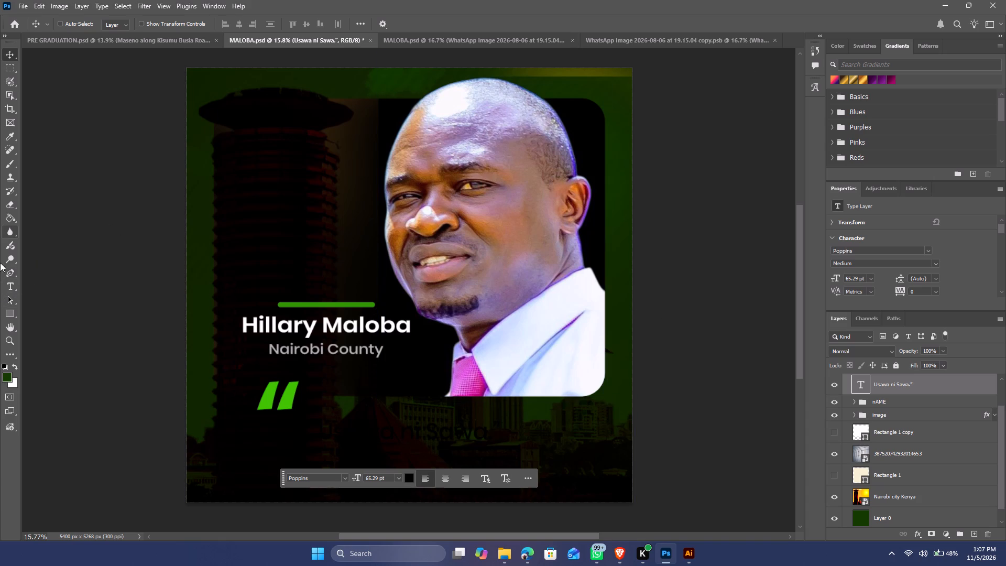
click(3, 287)
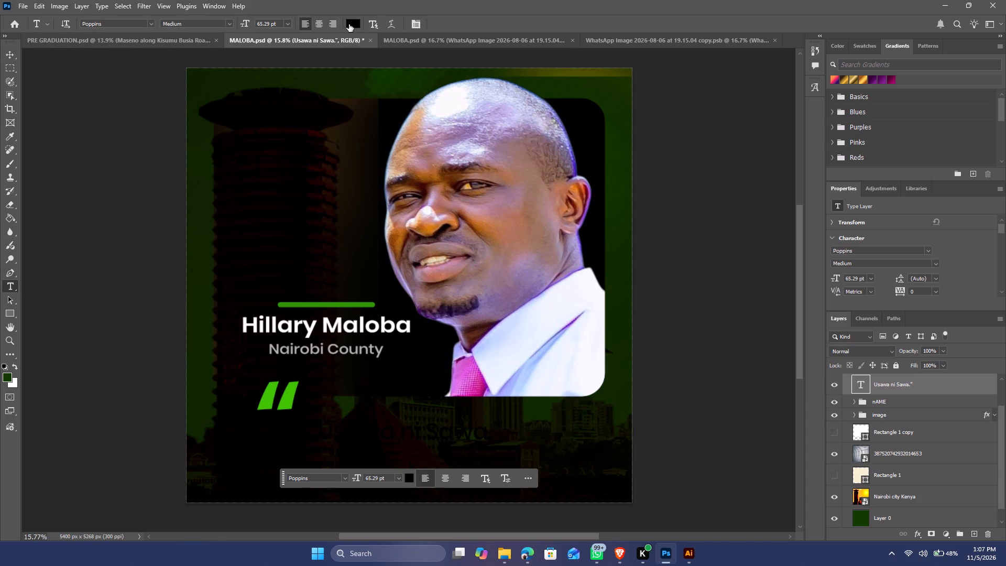
click(349, 24)
drag(782, 184, 684, 131)
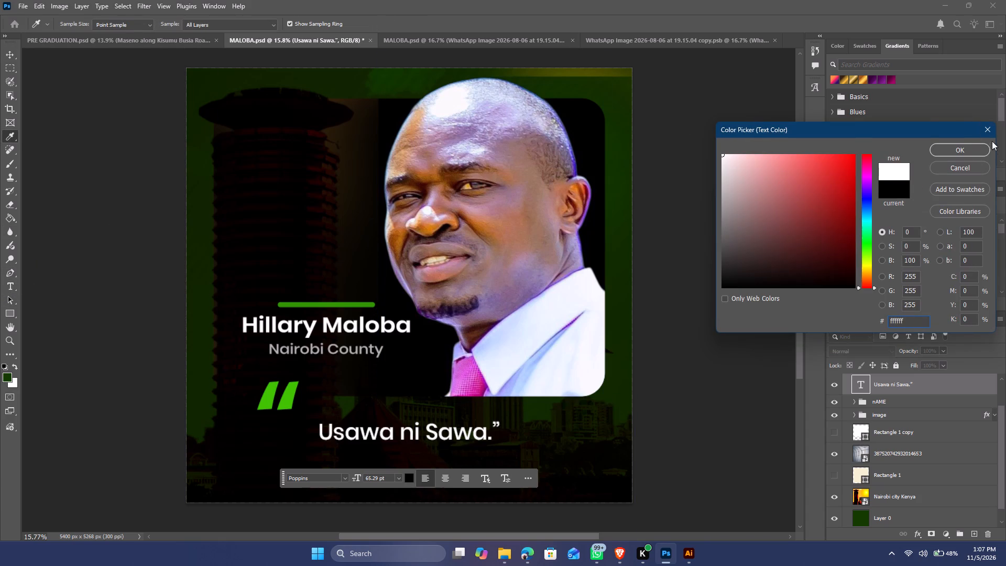
click(975, 150)
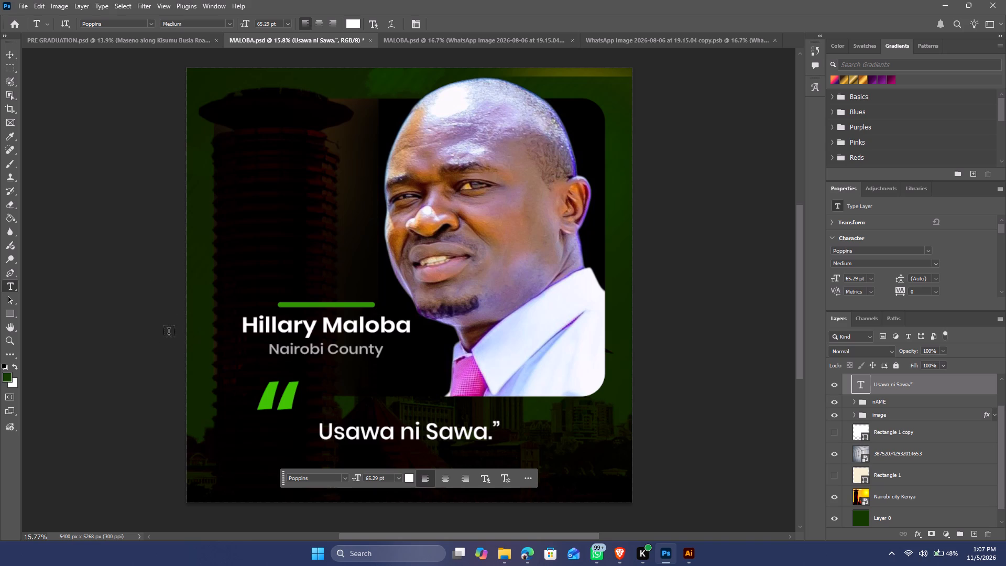
click(13, 51)
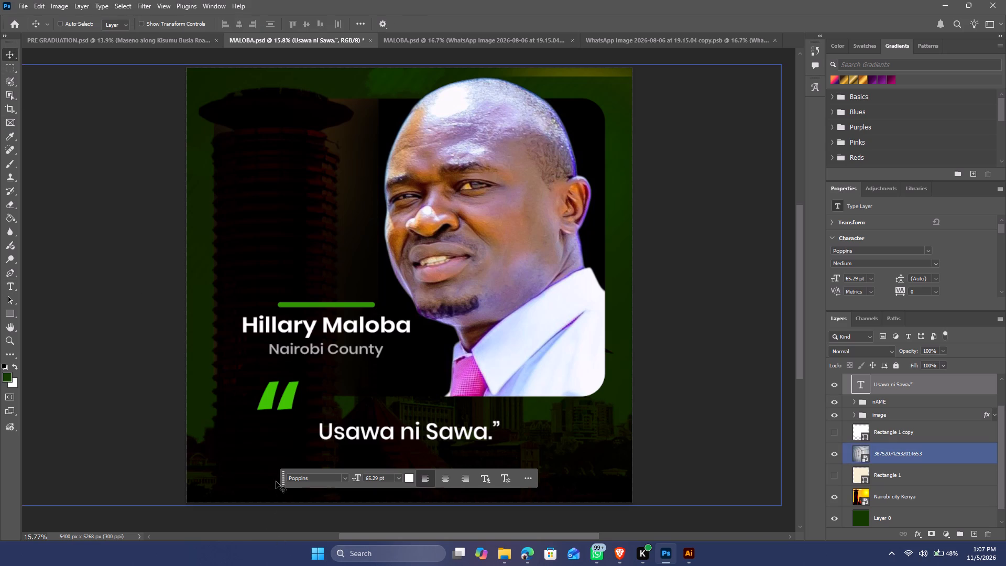
drag(281, 482, 607, 410)
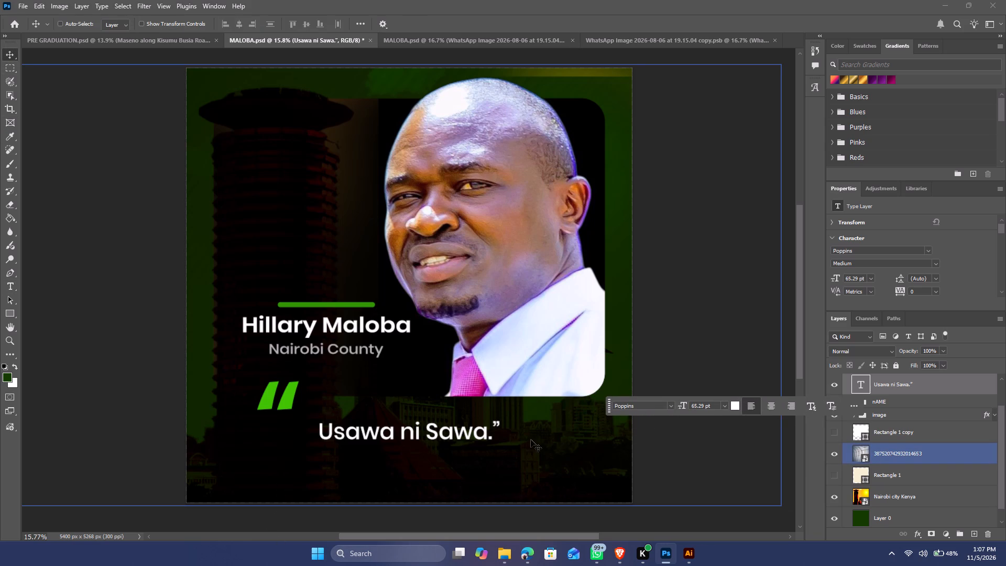
Recolour the name line above Nairobi County to green 319501, sampled from the accent bar.
click(9, 284)
drag(409, 326, 391, 327)
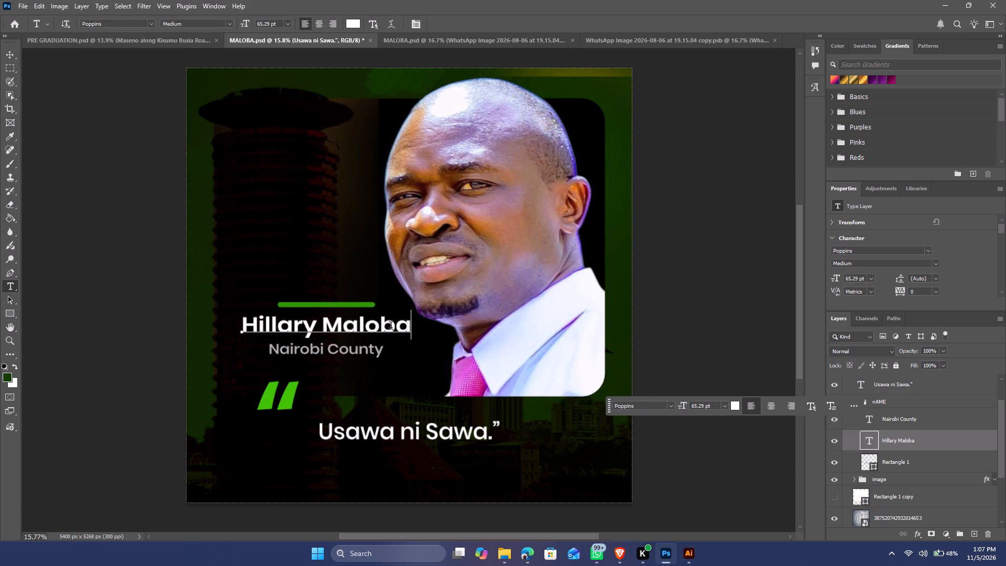
drag(391, 327, 228, 330)
click(356, 24)
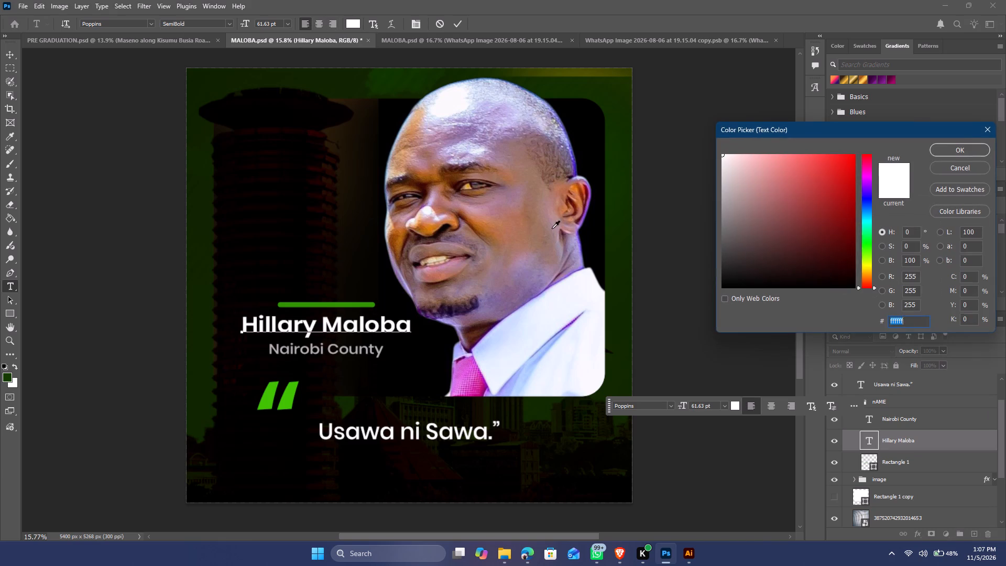
drag(732, 198, 715, 198)
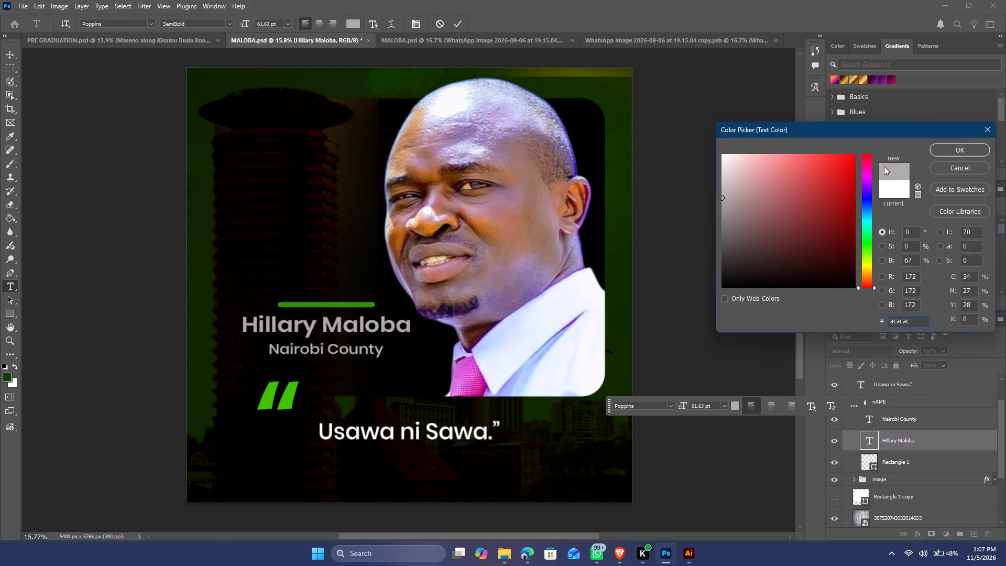
click(342, 303)
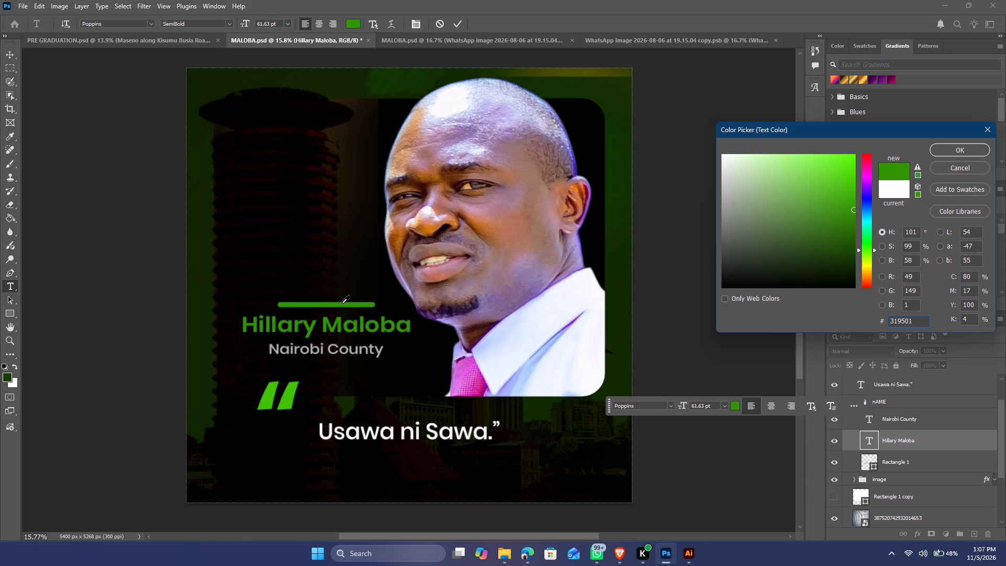
click(944, 149)
click(458, 20)
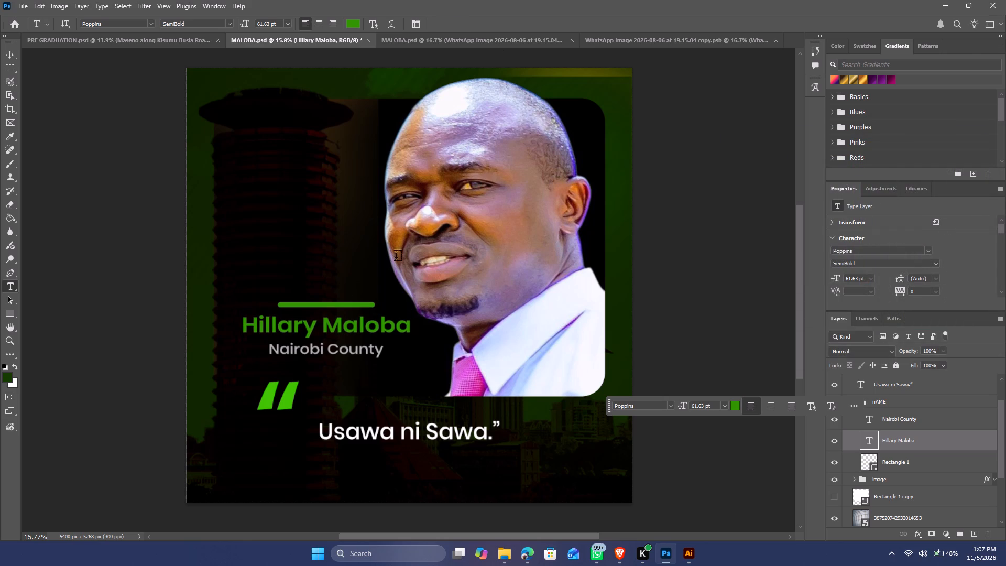
click(13, 51)
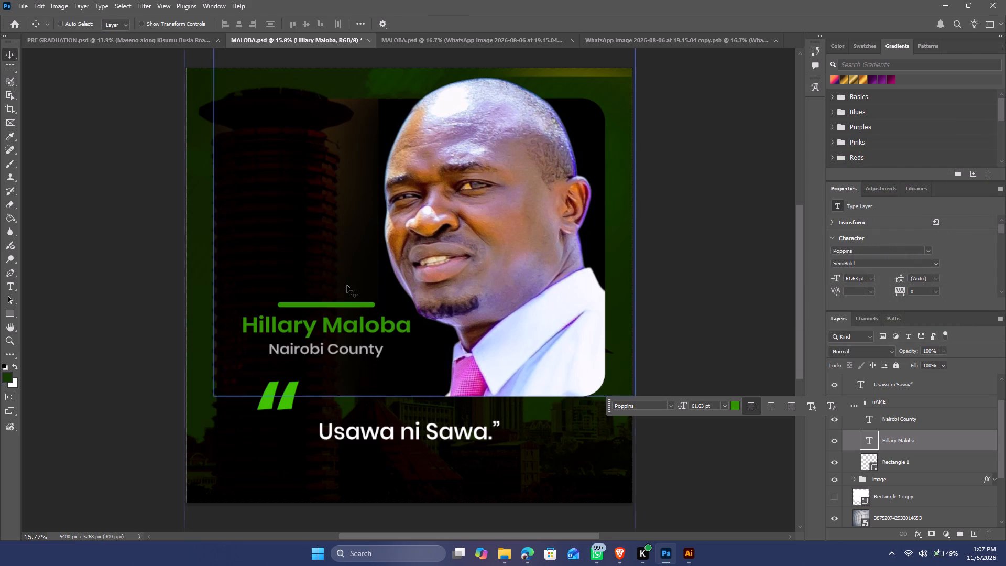
Set the fill of the accent bar above the name to the darker green 236b00.
ctrl+click(351, 304)
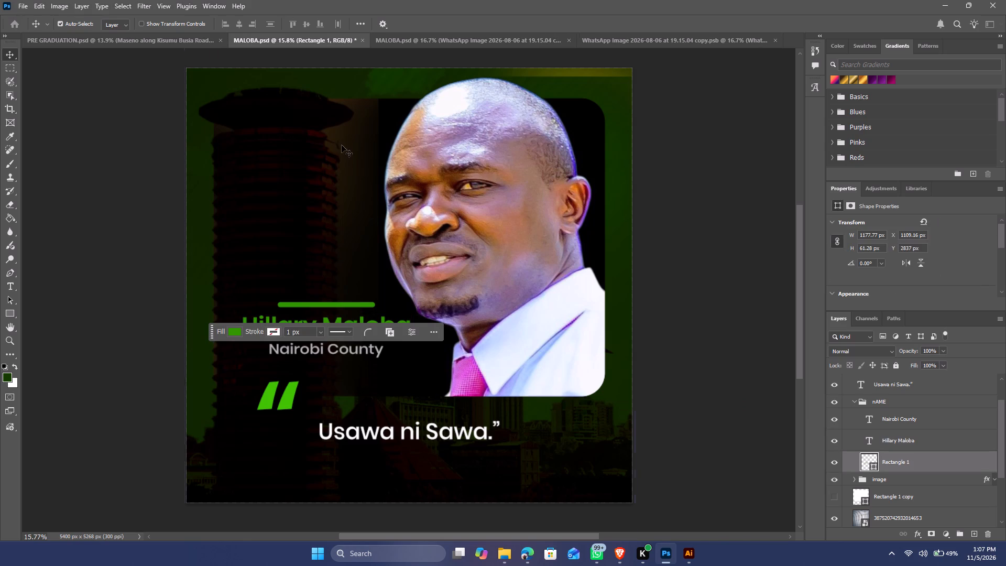
click(14, 313)
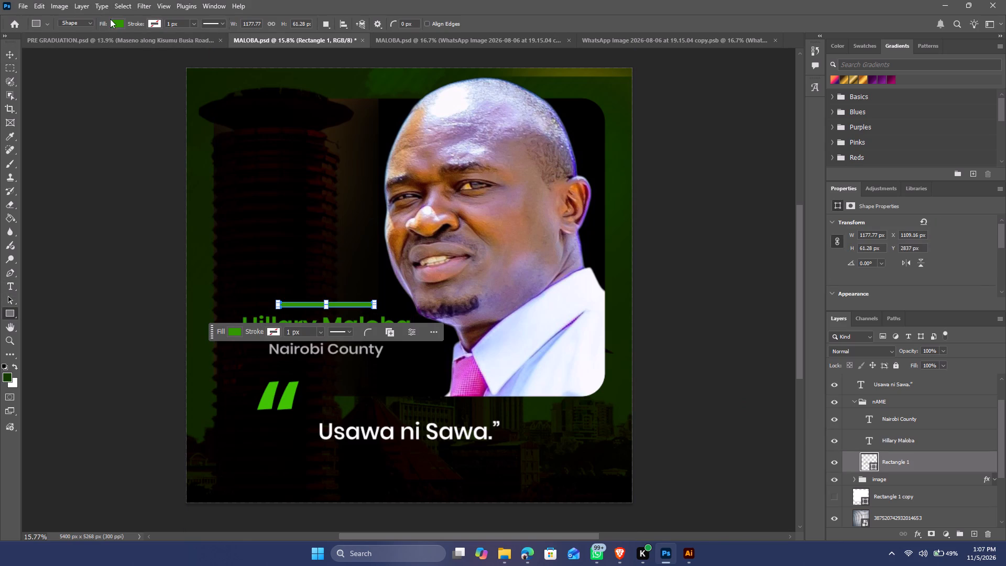
click(113, 20)
click(63, 79)
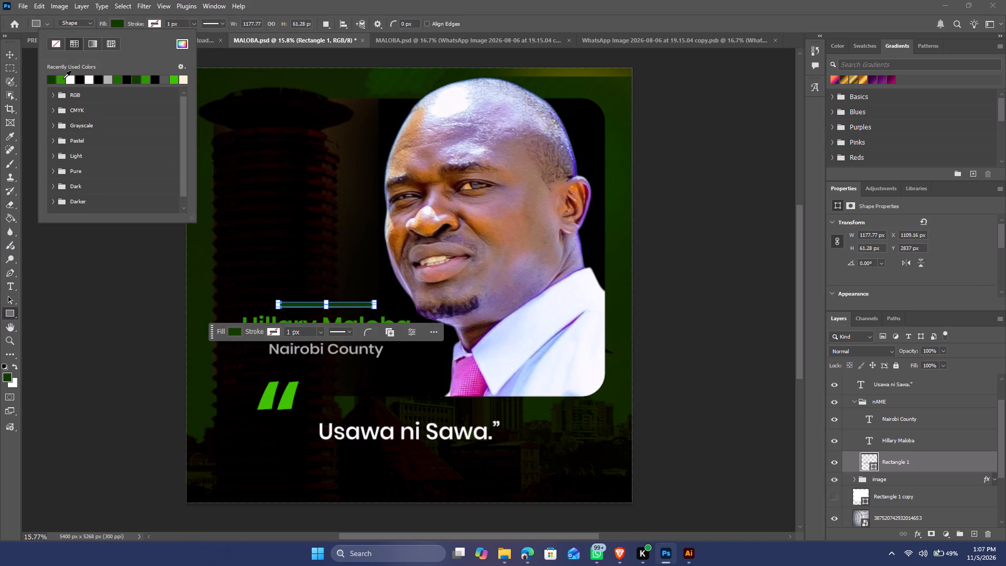
click(61, 80)
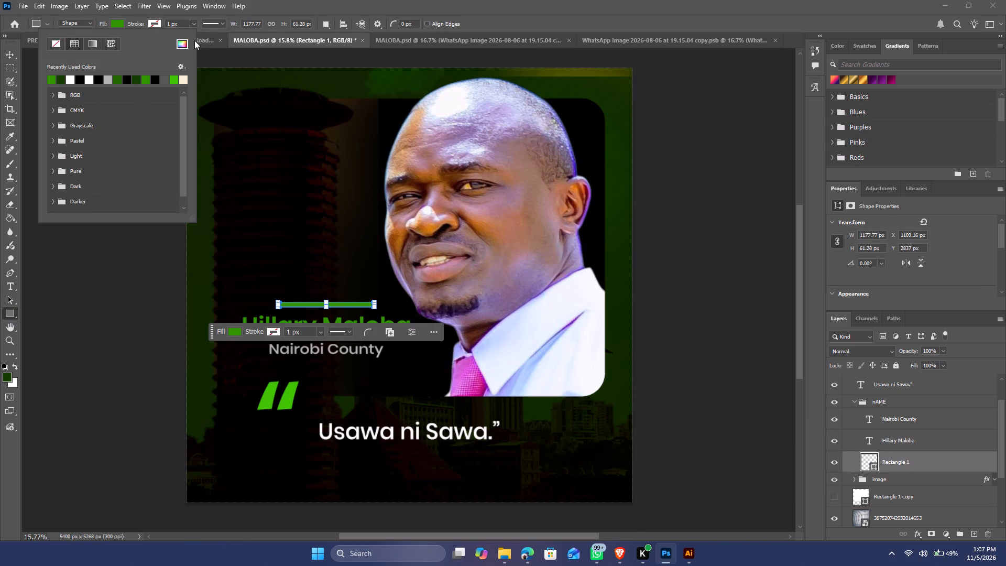
click(185, 41)
drag(853, 223, 857, 232)
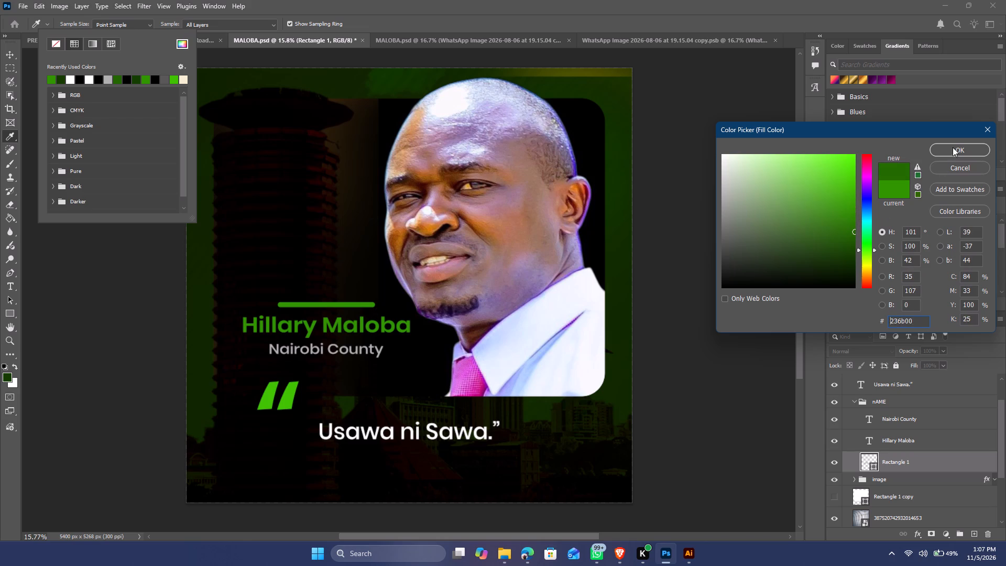
click(953, 147)
click(5, 50)
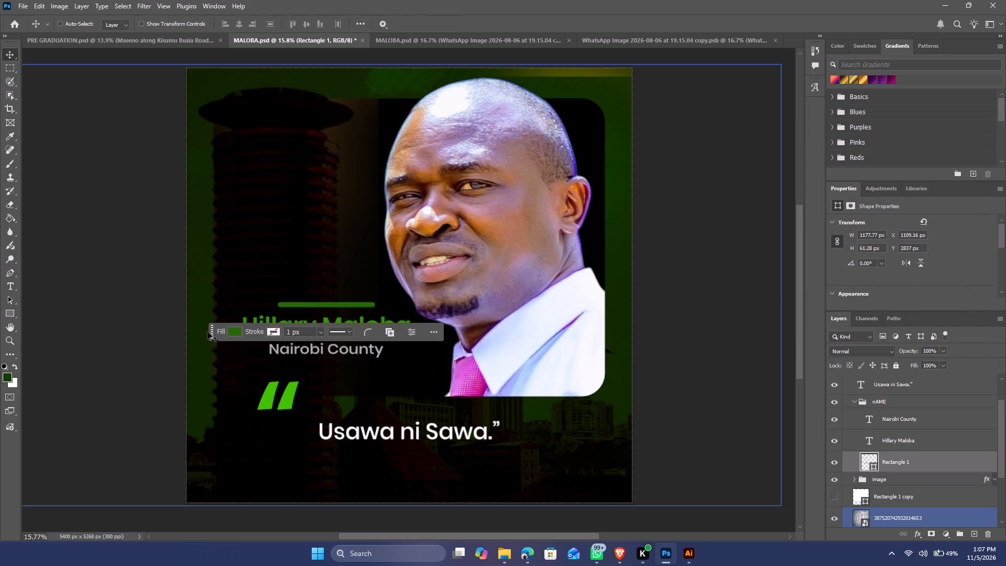
drag(212, 333, 557, 257)
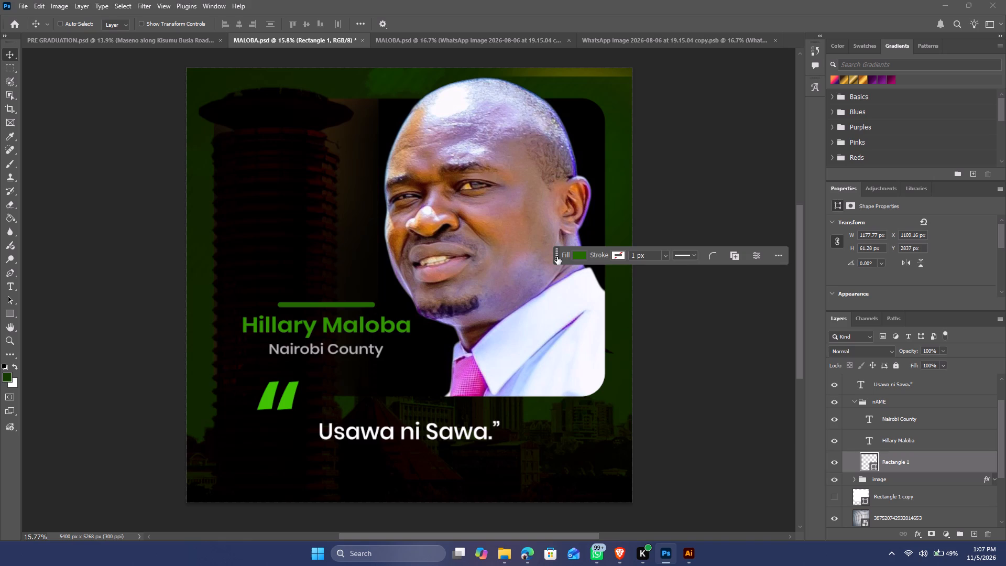
Collapse the nAME group, scale it to about 92%, and move it up and left so it clears the portrait's face.
click(885, 401)
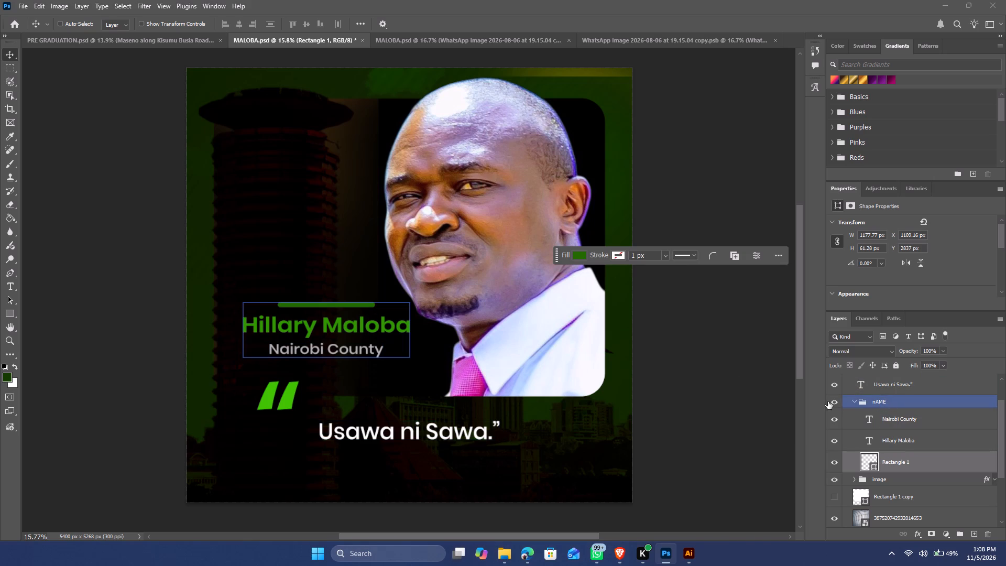
click(855, 400)
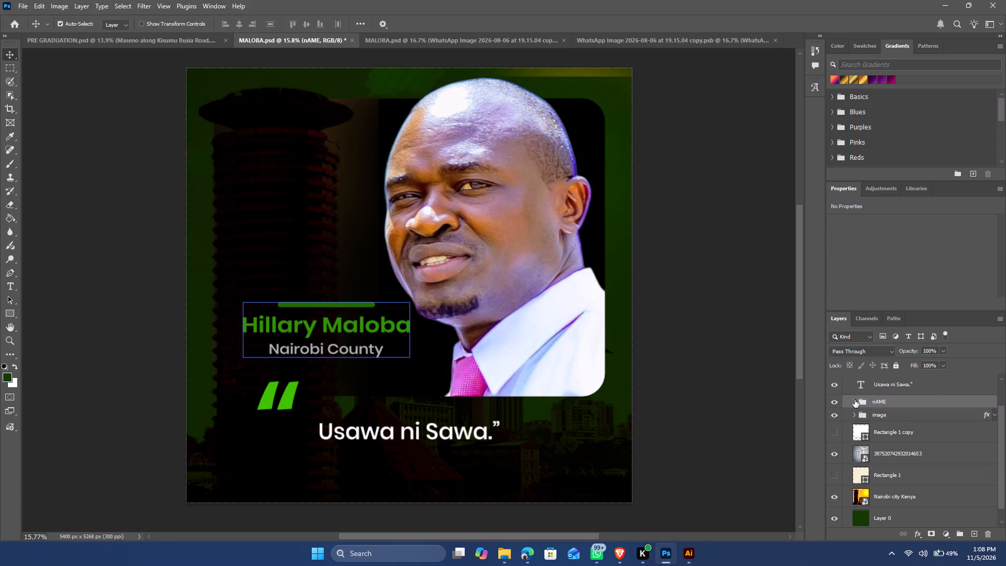
key(ctrl+t)
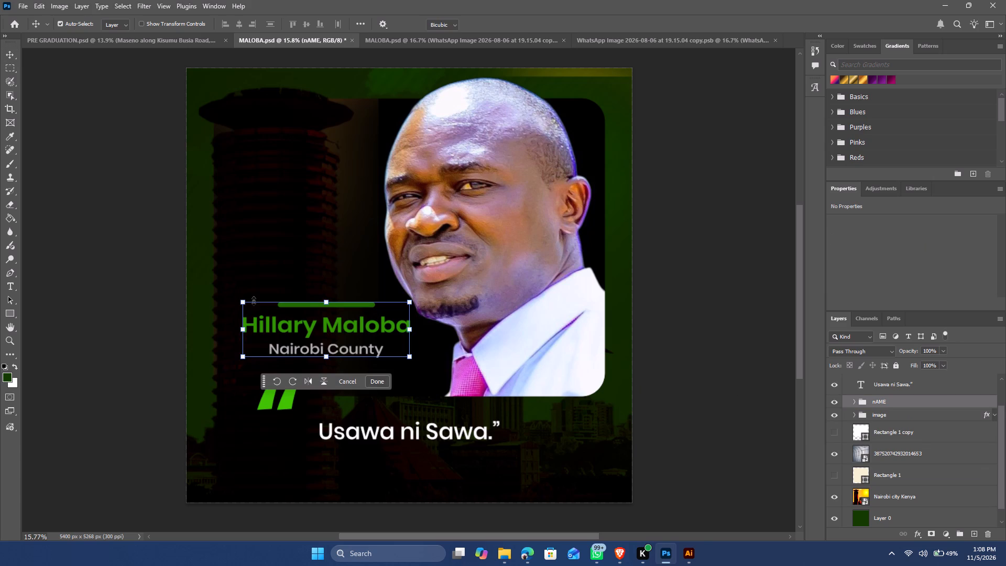
drag(245, 302, 255, 314)
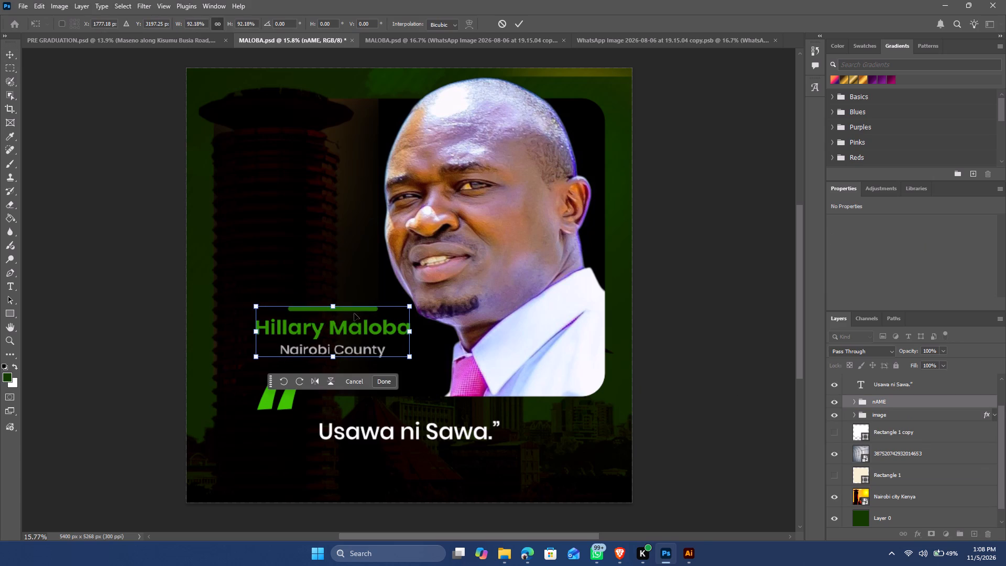
drag(355, 313, 316, 293)
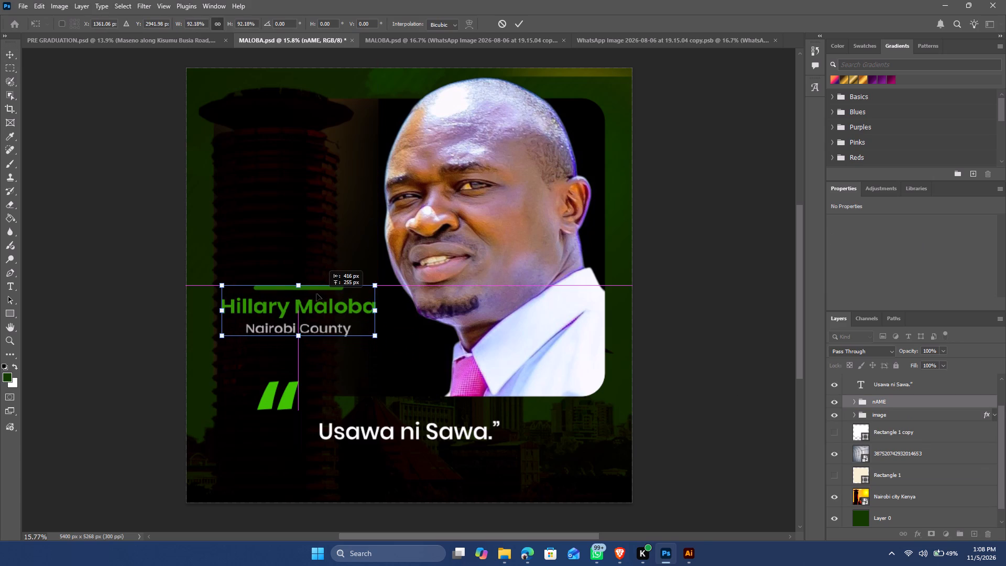
drag(316, 293, 313, 292)
key(Return)
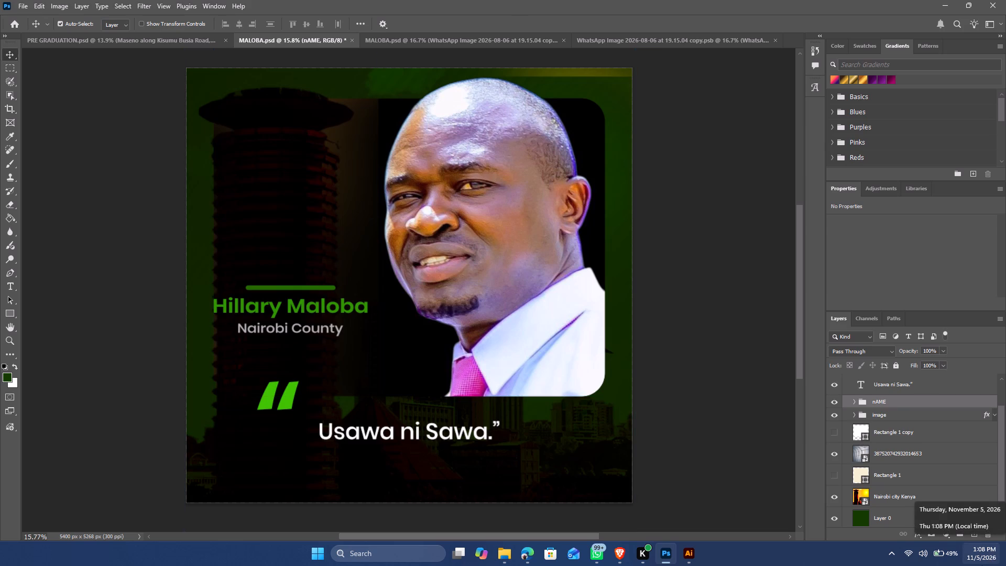
Save the poster document.
key(ctrl+s)
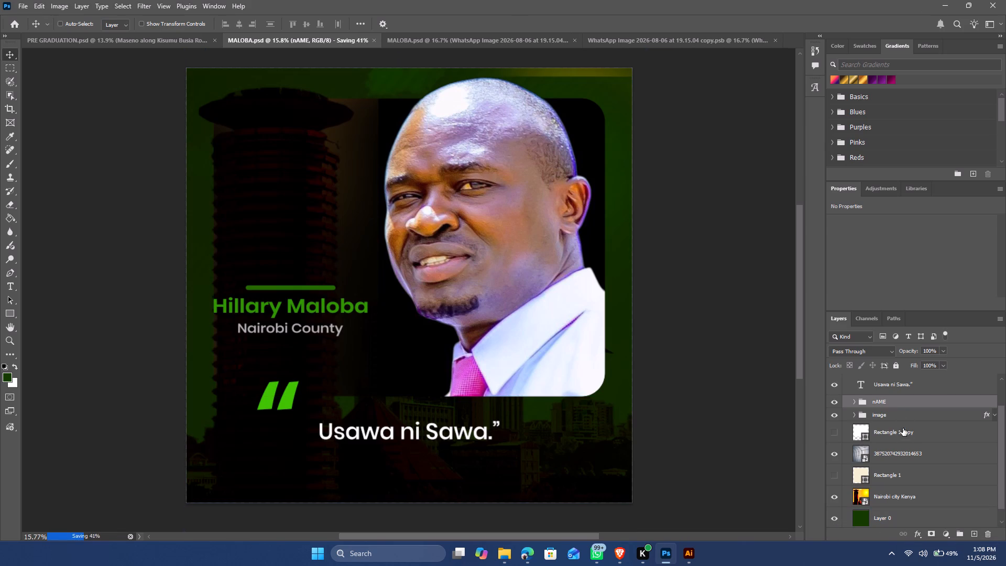
Move the "Usawa ni Sawa." quote text lower on the poster and centre it horizontally on the canvas.
click(896, 383)
drag(474, 433, 466, 447)
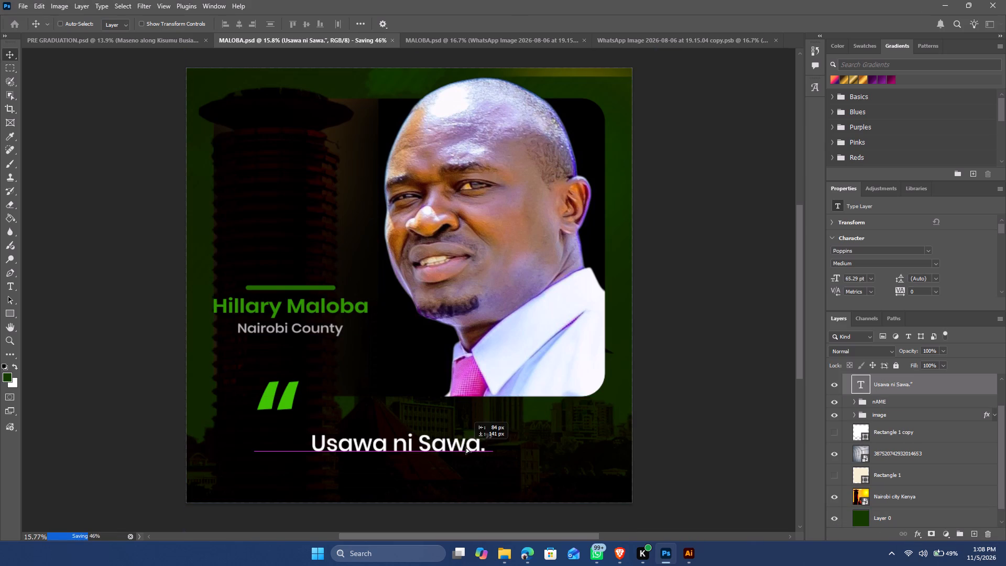
drag(466, 447, 464, 450)
key(ctrl+a)
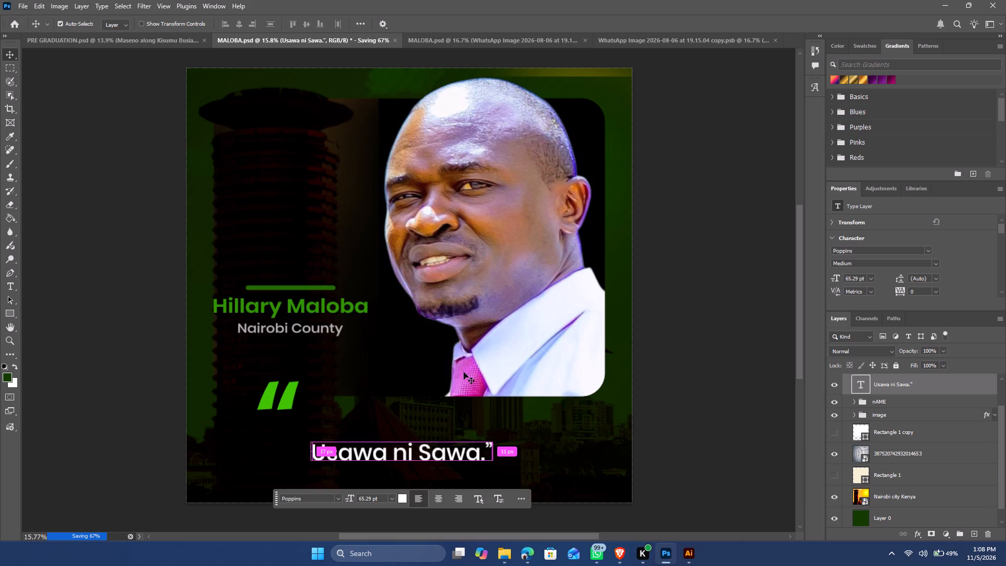
click(236, 22)
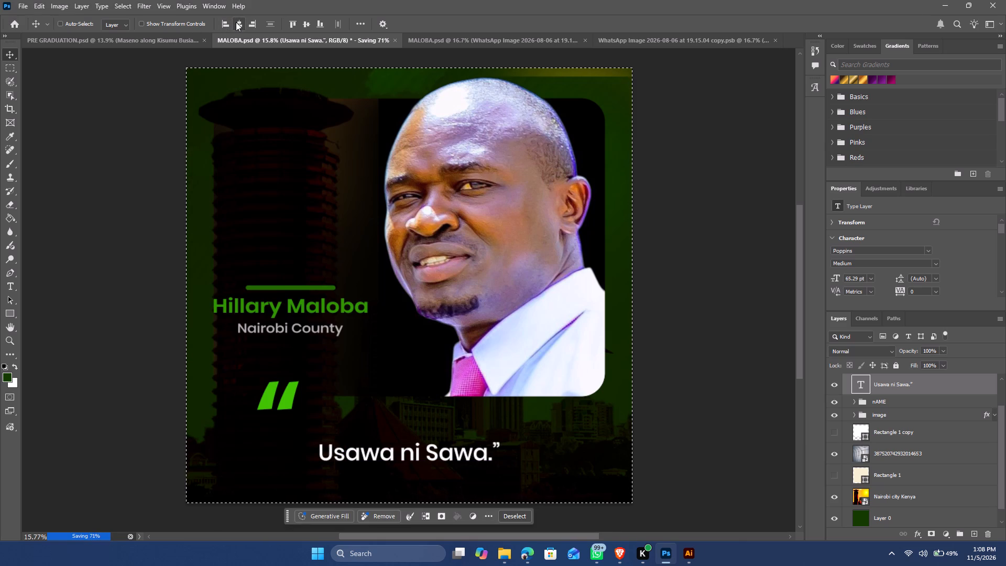
triple_click(236, 22)
click(236, 22)
key(ctrl+d)
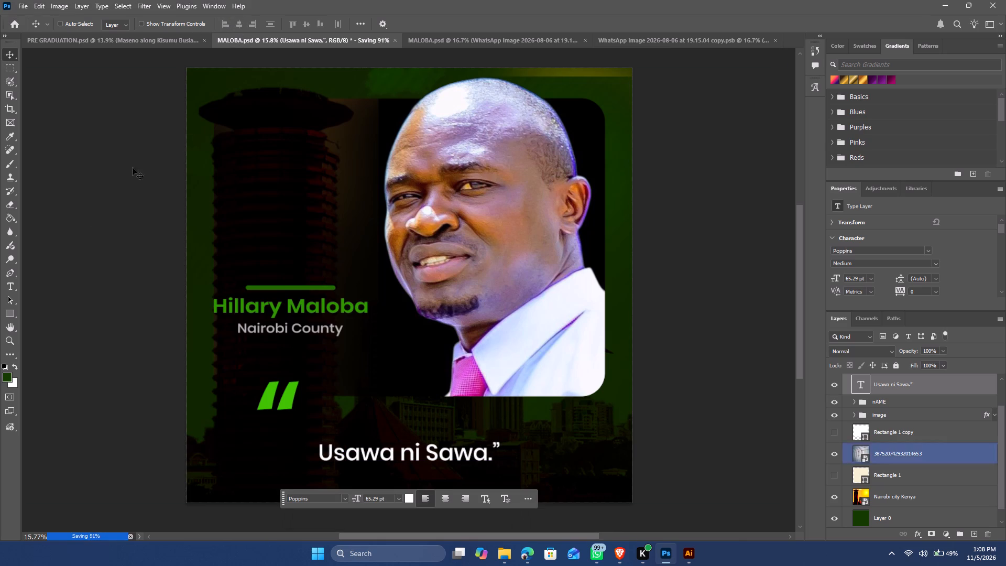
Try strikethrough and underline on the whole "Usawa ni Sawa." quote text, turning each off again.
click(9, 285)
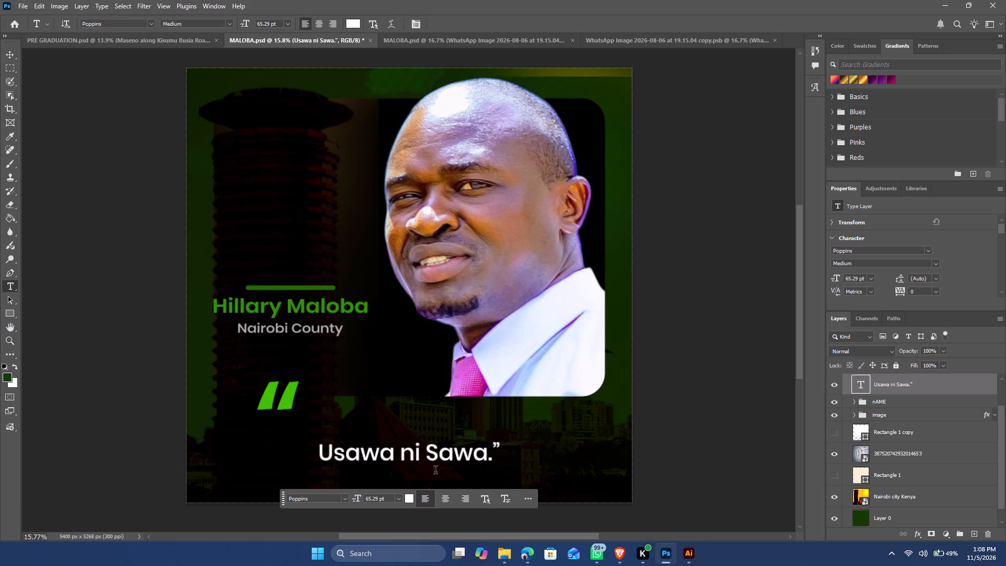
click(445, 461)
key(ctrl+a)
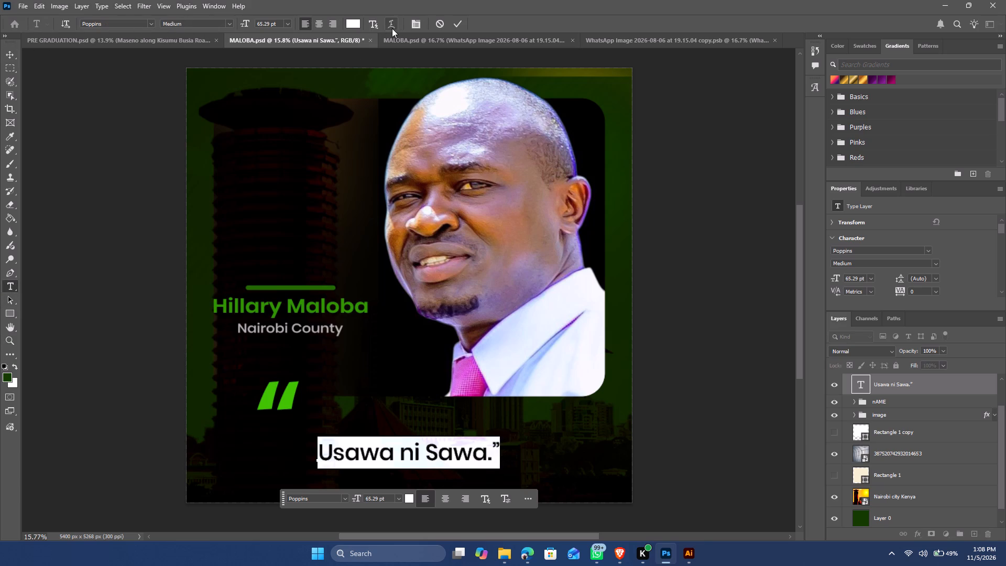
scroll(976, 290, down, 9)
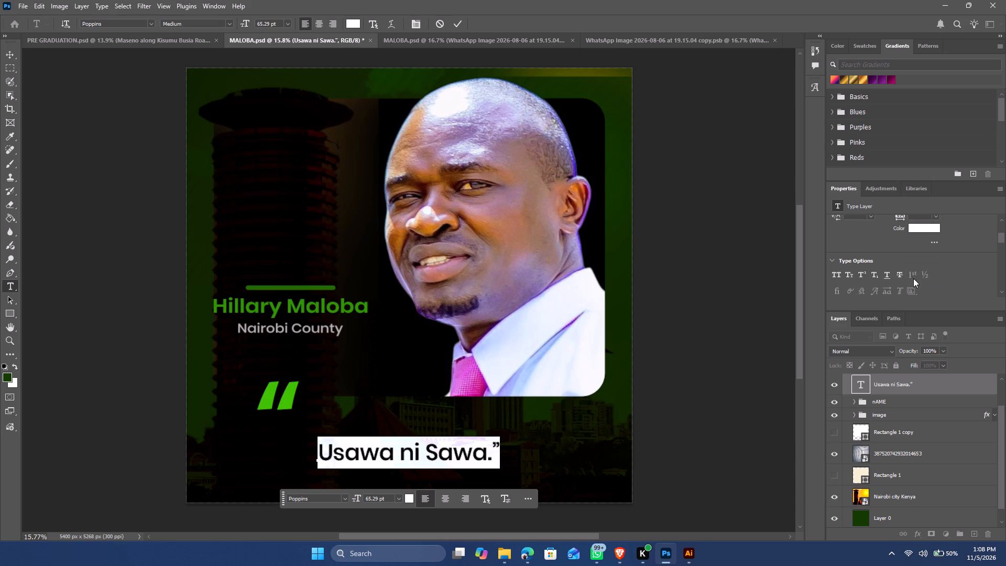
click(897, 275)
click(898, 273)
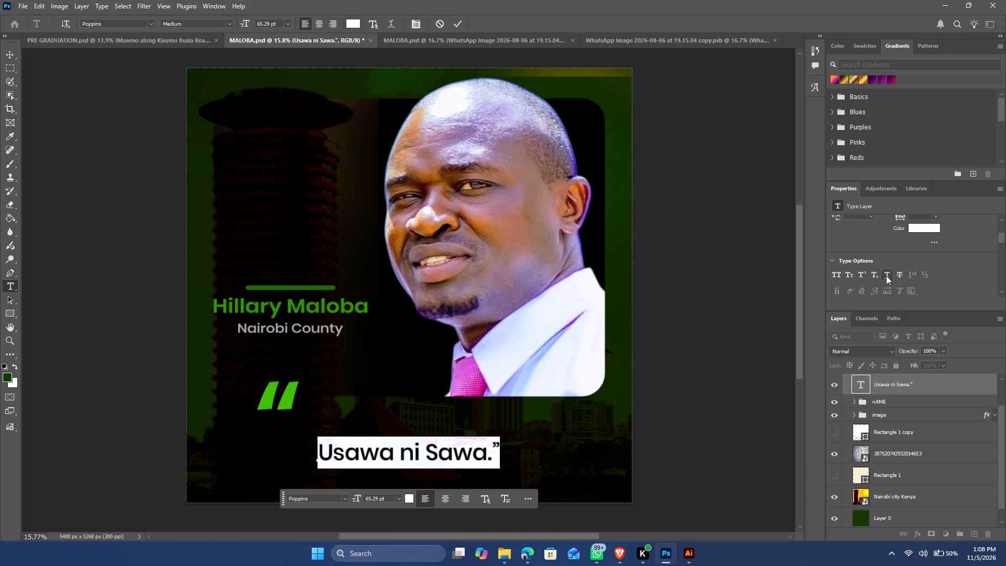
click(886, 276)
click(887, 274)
Finish editing the "Usawa ni Sawa." quote text and align its layer to the horizontal centre of the whole canvas.
click(17, 56)
key(ctrl+a)
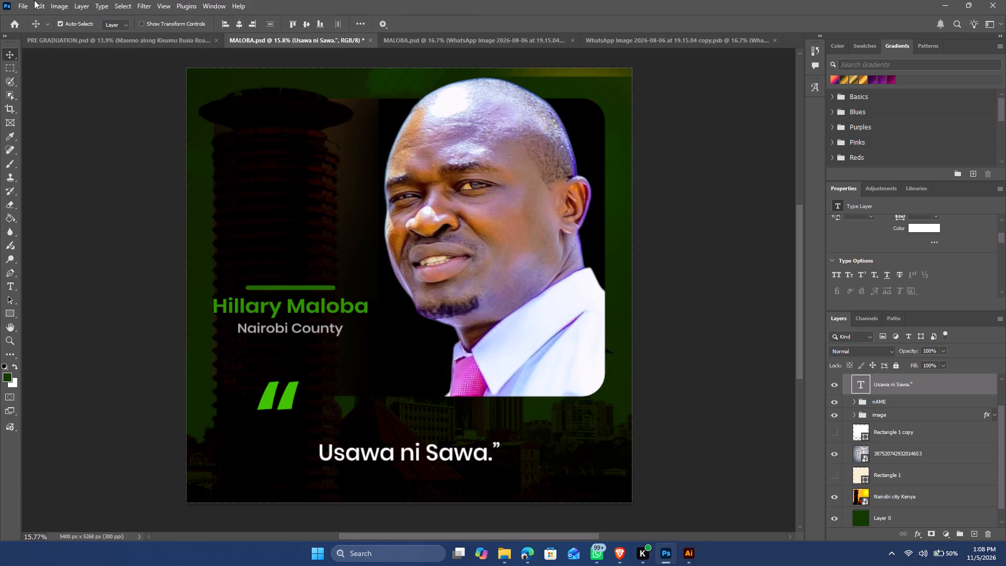
click(238, 27)
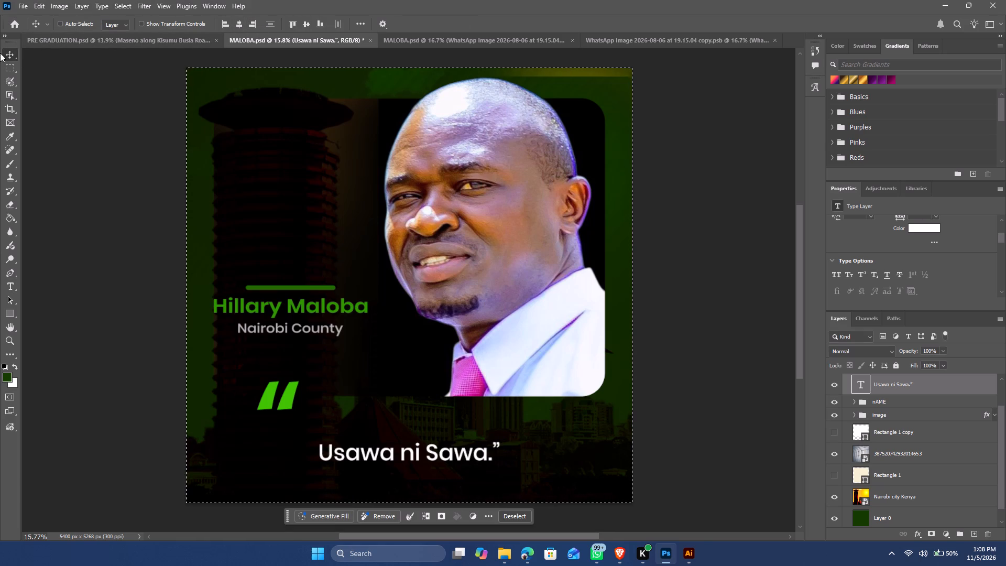
key(ctrl+d)
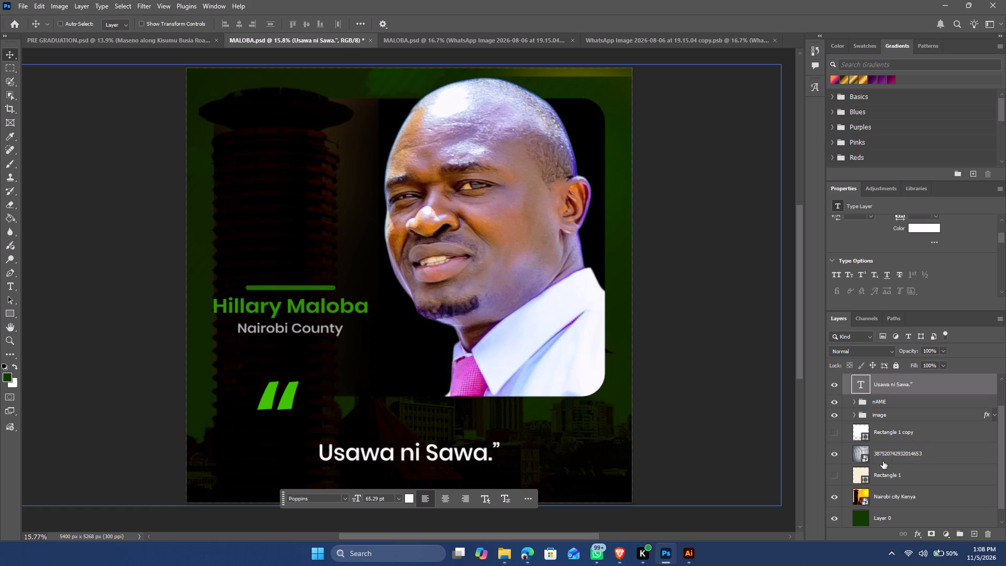
Hide the Nairobi city Kenya copy, Rectangle 1 copy 3 and WhatsApp Image 19.15.04 copy layers in the image group.
ctrl+click(325, 180)
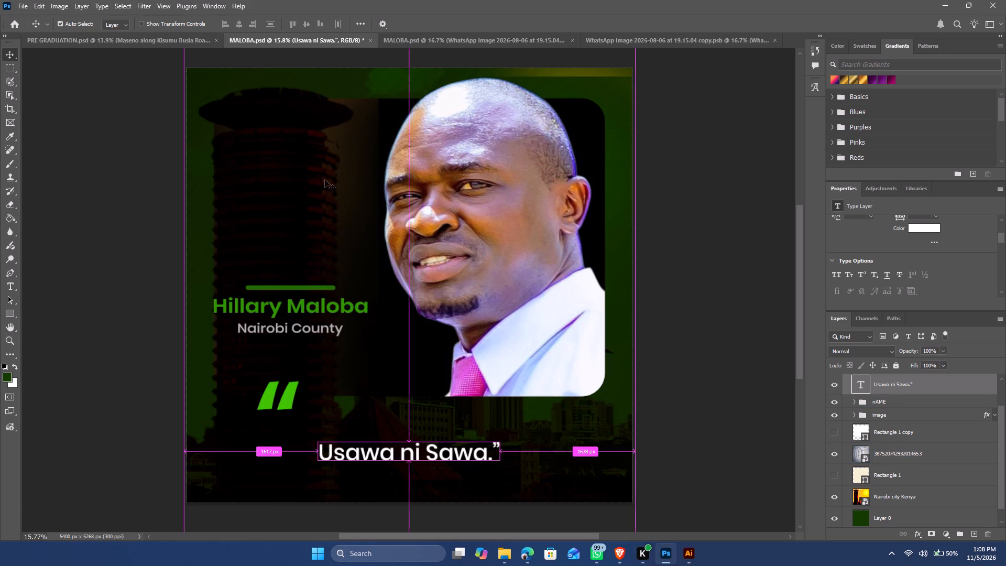
click(831, 473)
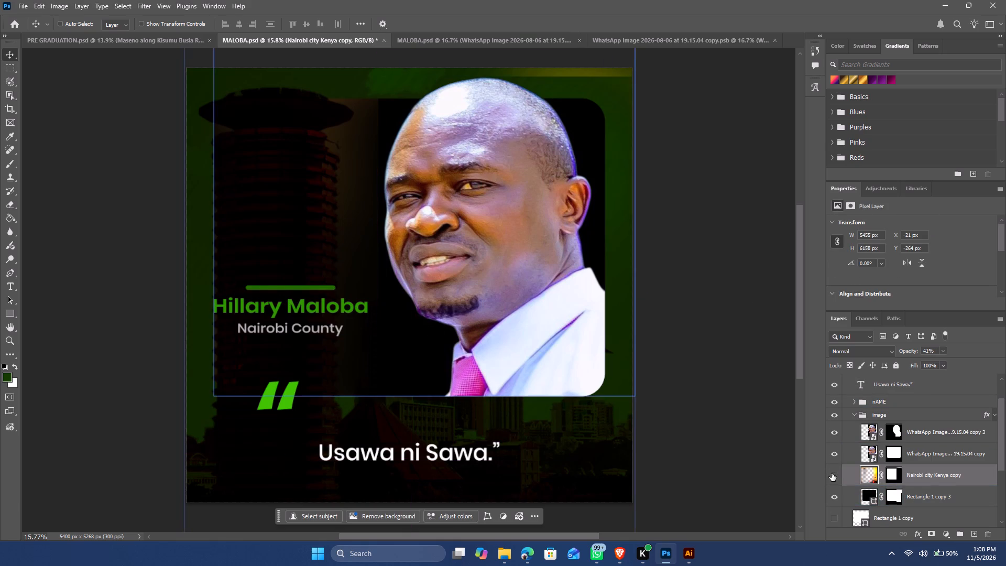
click(832, 473)
click(832, 472)
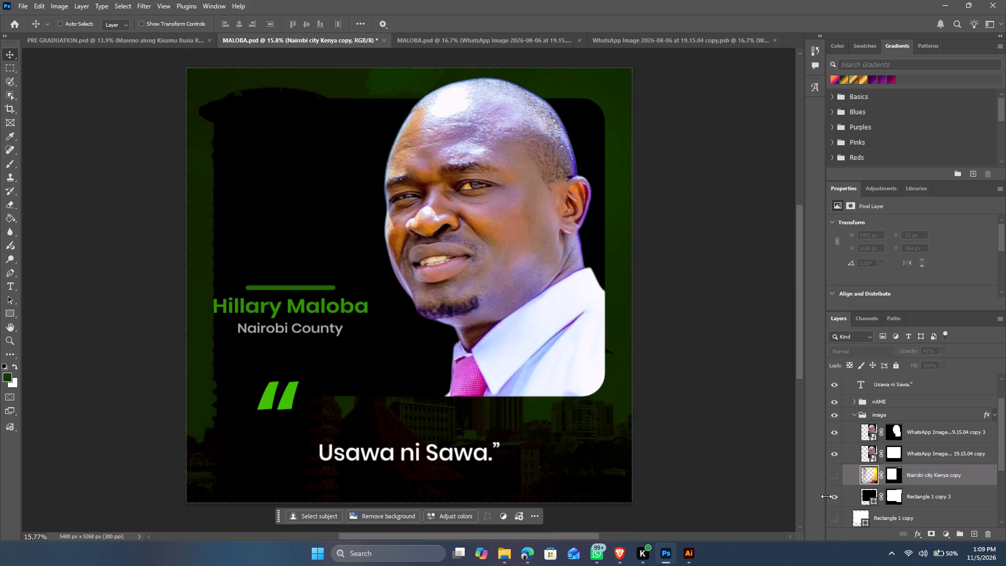
click(834, 495)
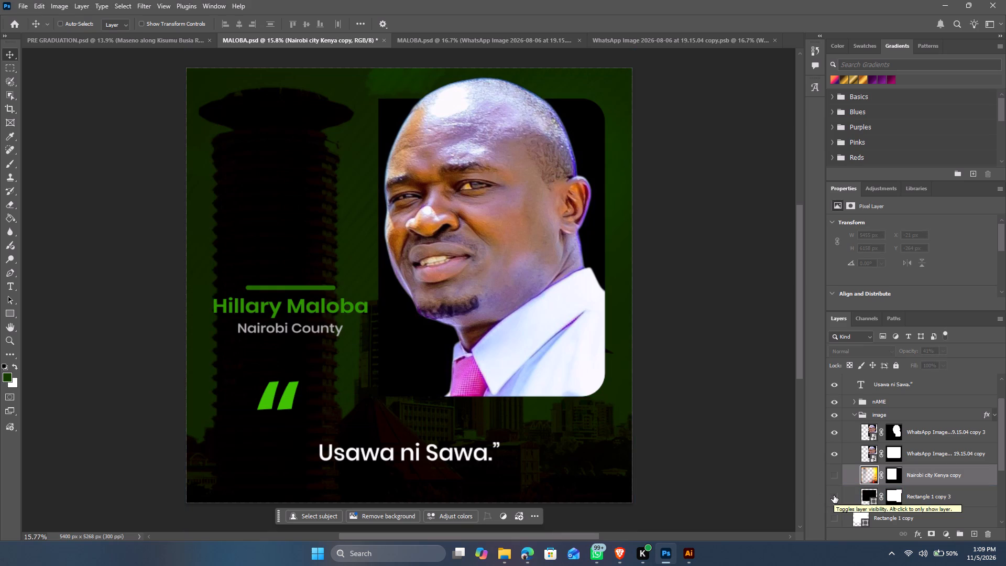
click(837, 473)
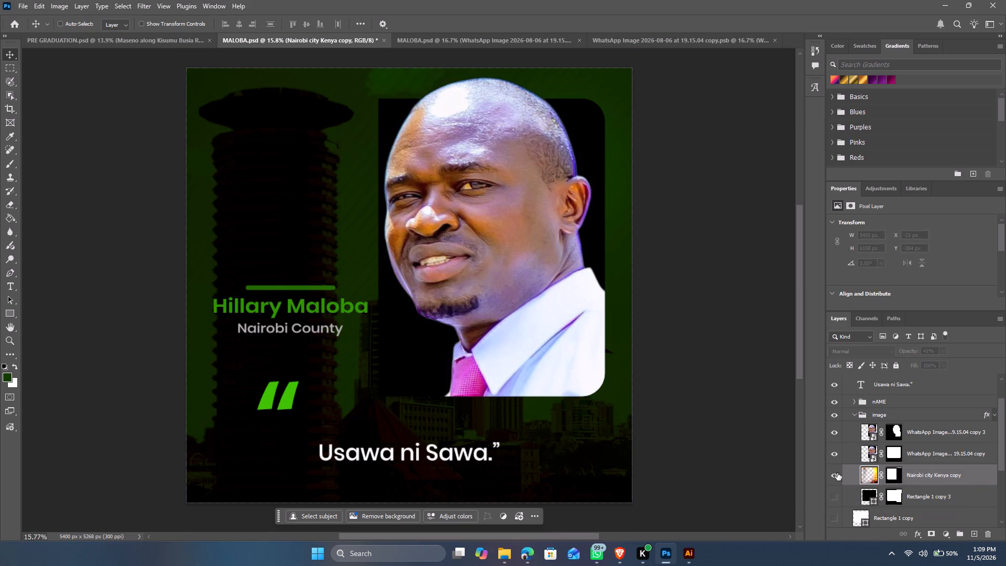
click(837, 473)
click(834, 458)
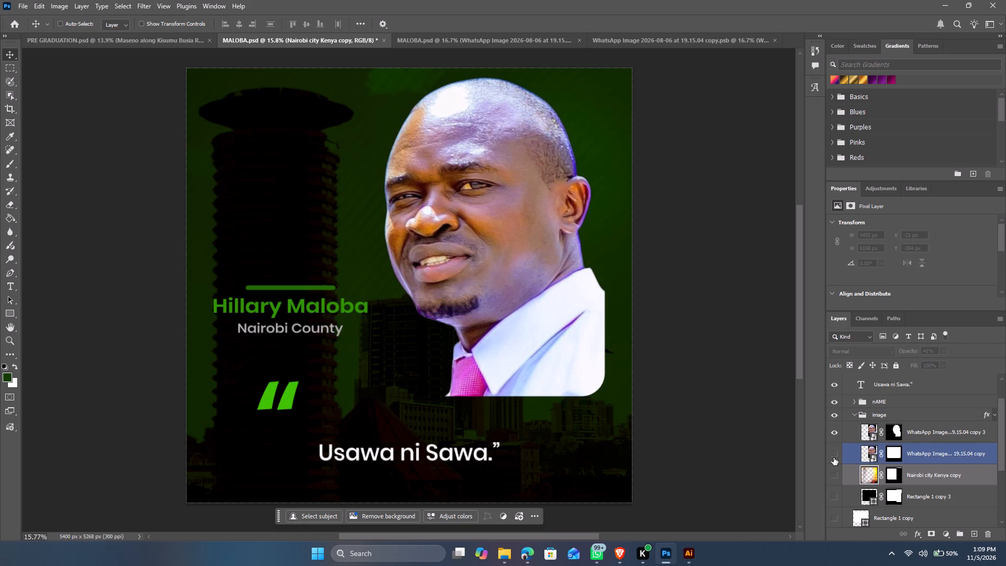
click(833, 480)
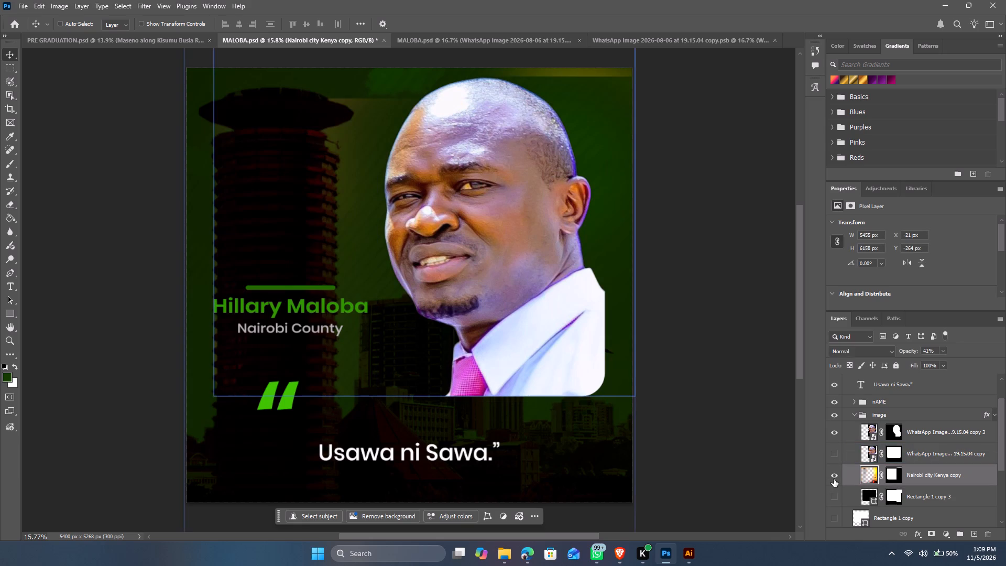
click(834, 478)
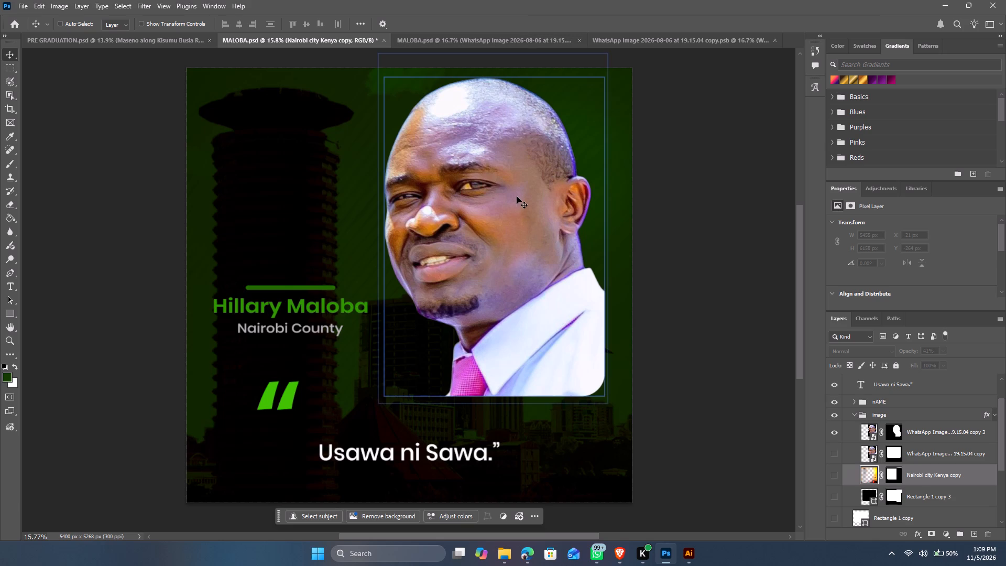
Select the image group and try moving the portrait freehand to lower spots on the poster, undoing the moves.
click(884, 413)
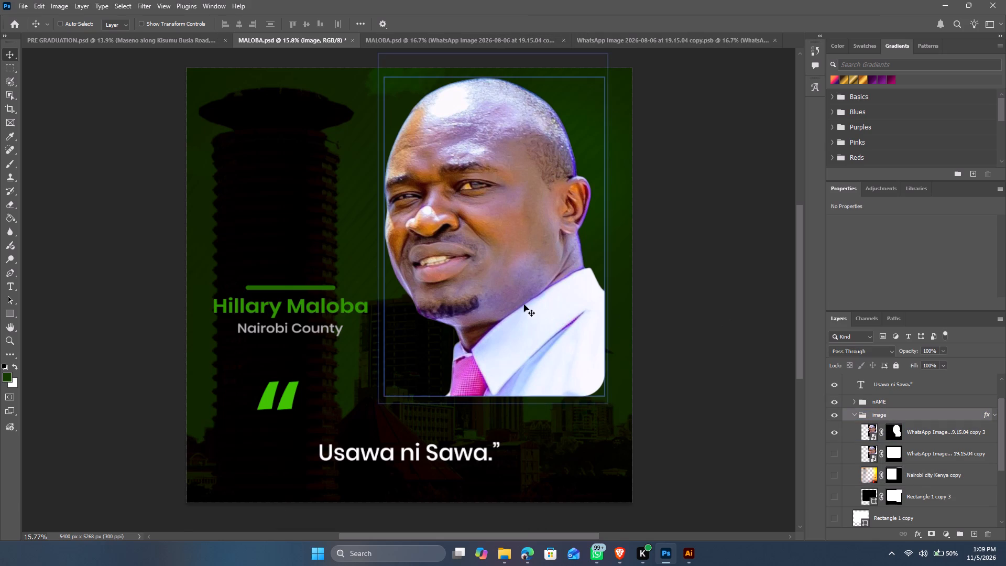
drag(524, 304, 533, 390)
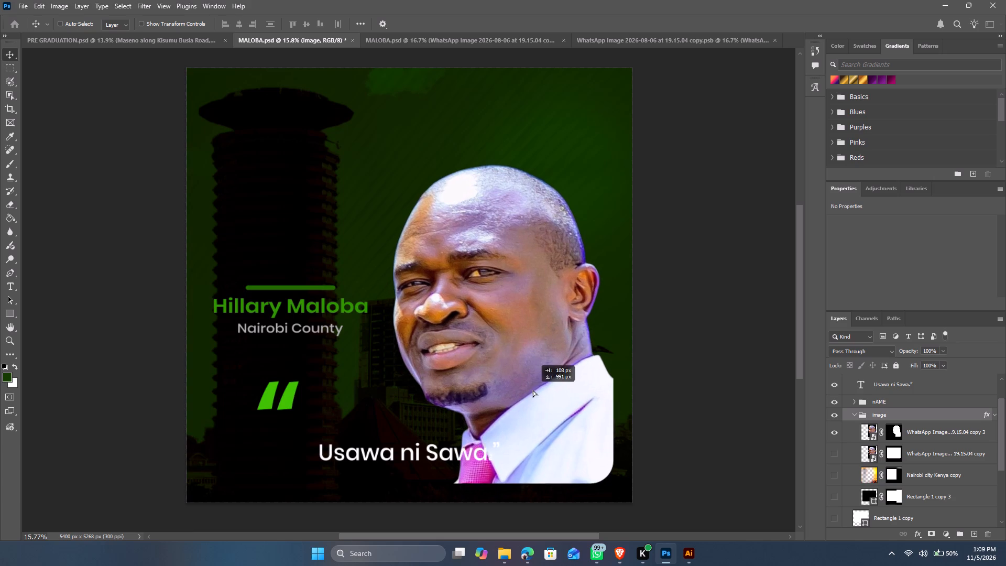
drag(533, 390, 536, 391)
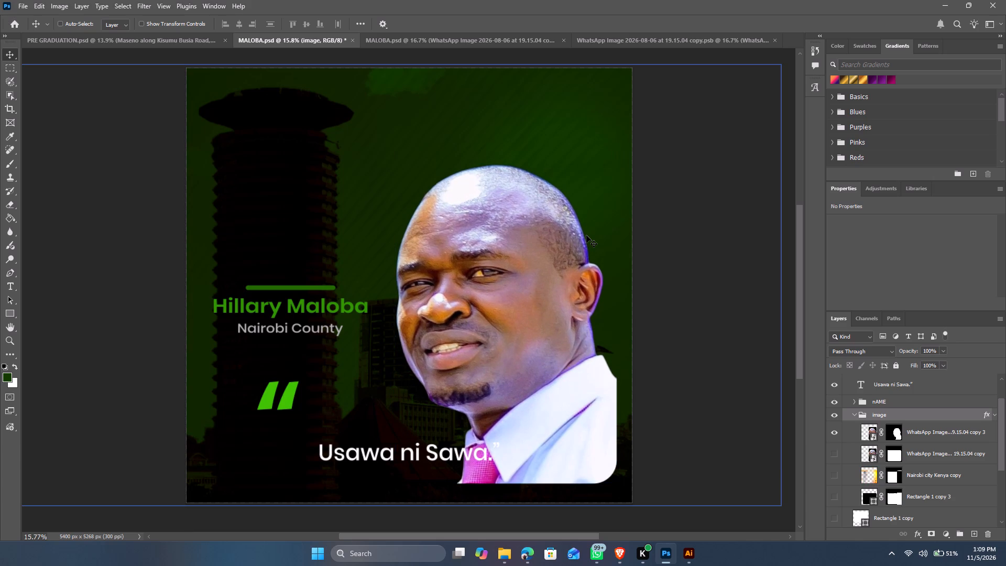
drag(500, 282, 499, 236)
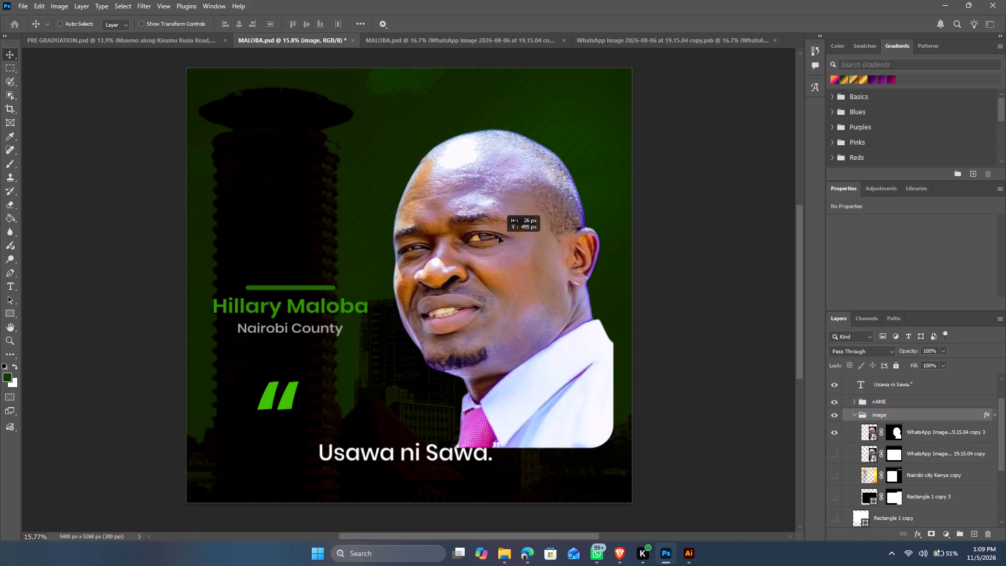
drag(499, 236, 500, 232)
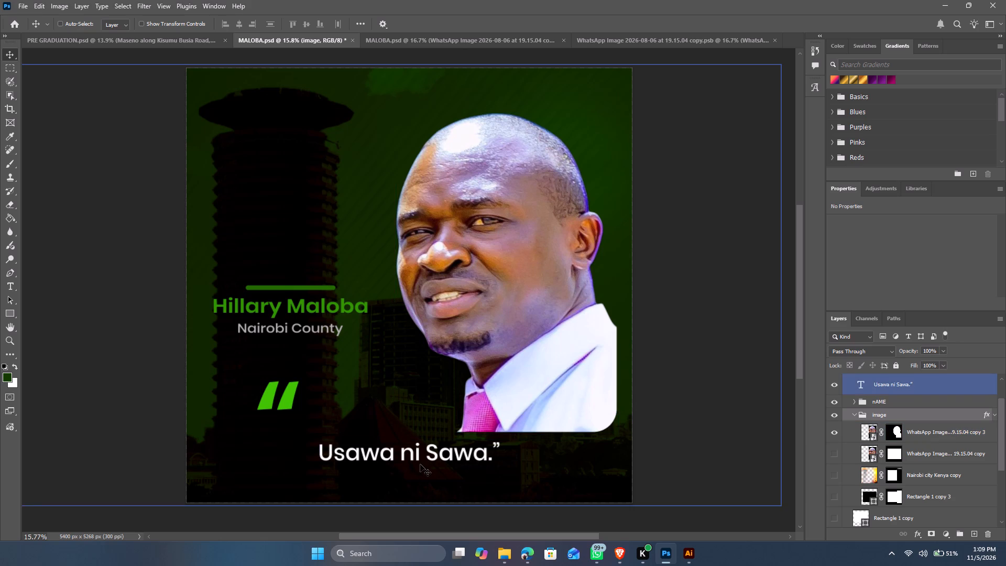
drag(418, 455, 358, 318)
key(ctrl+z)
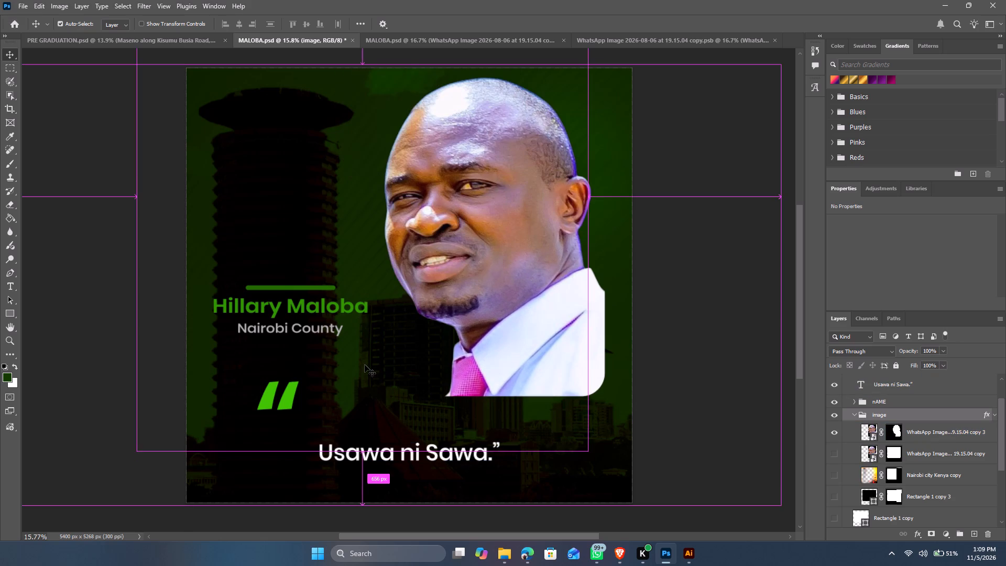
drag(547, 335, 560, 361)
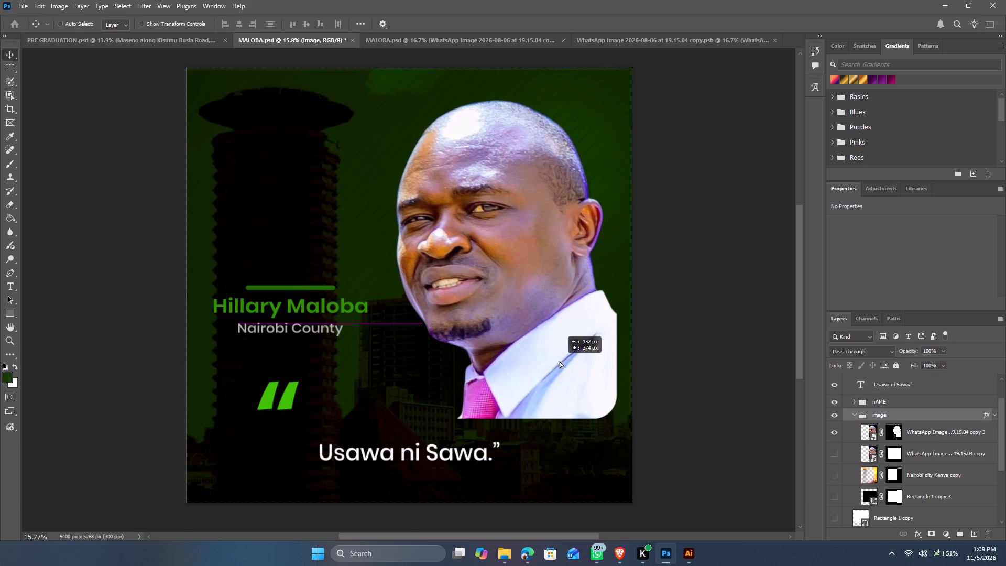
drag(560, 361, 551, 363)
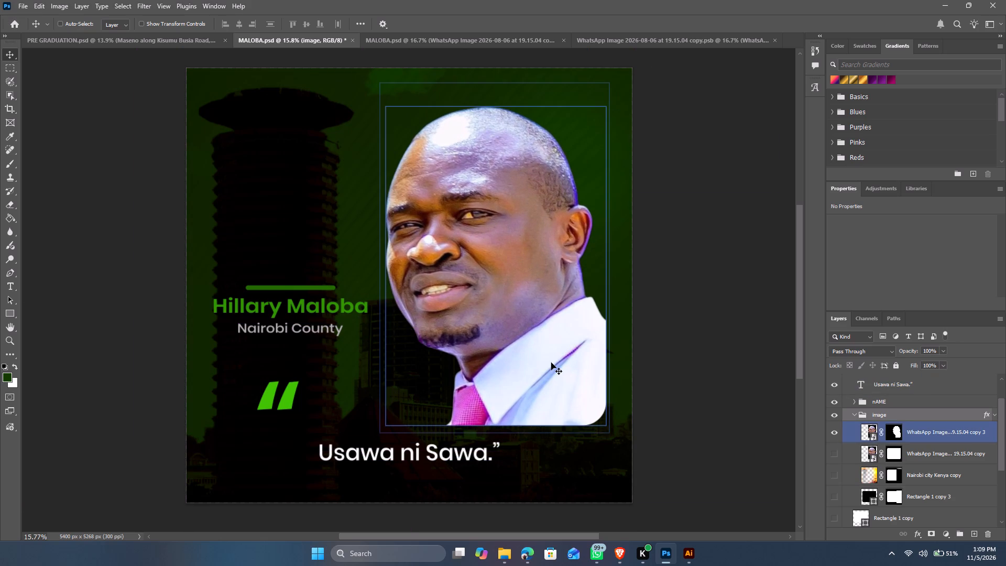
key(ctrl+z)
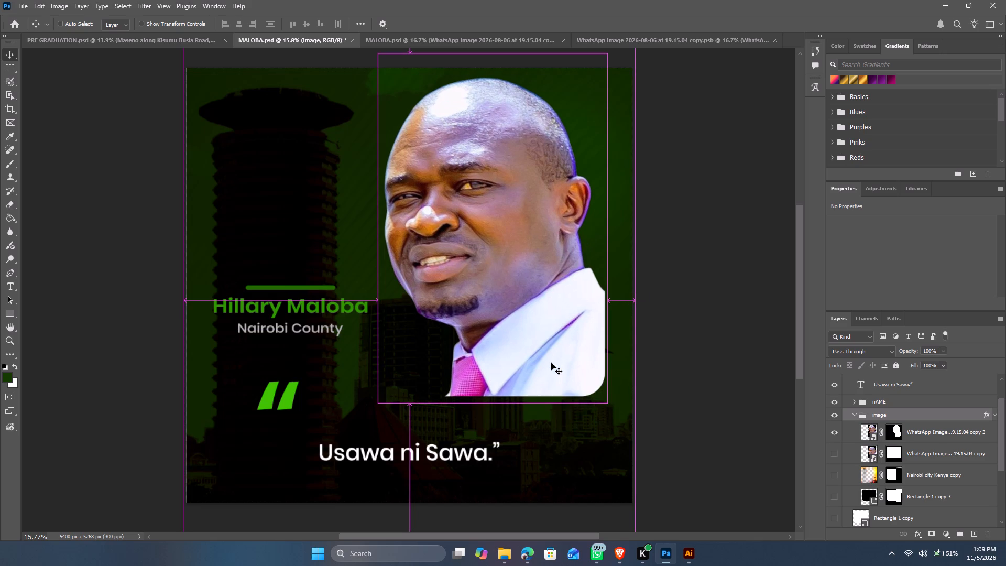
Nudge the image group straight down until the portrait's bottom edge sits just above the "Usawa ni Sawa." quote text.
key(shift+Down)
key(shift+Down)
key(shift+Down)
key(shift+Down)
key(shift+Down)
key(shift+Down)
key(shift+Down)
key(shift+Down)
key(shift+Down)
key(shift+Down)
key(shift+Down)
key(shift+Down)
key(shift+Down)
key(shift+Down)
key(shift+Down)
key(shift+Down)
key(shift+Down)
key(shift+Down)
key(shift+Down)
key(shift+Down)
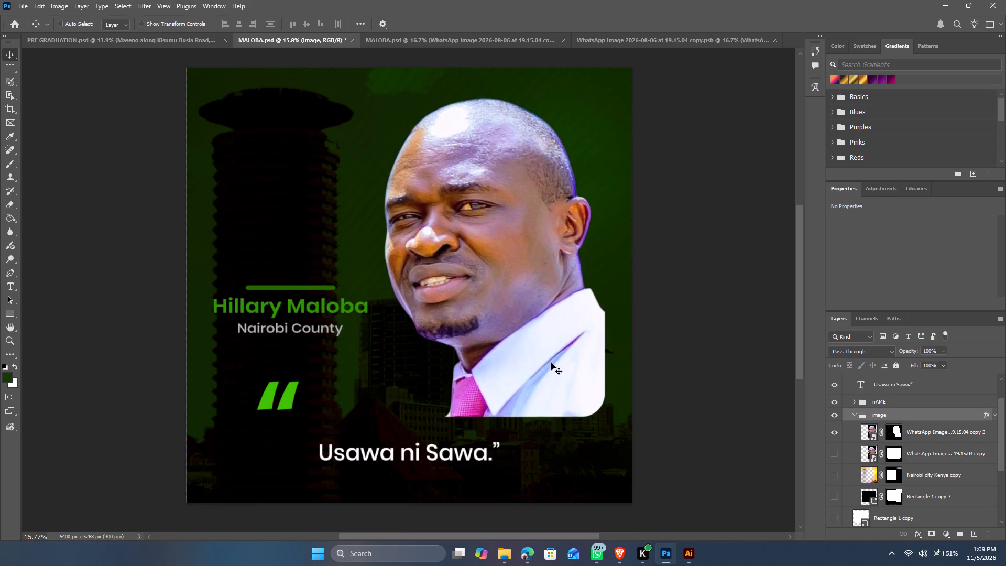
key(shift+Down)
key(shift+Down)
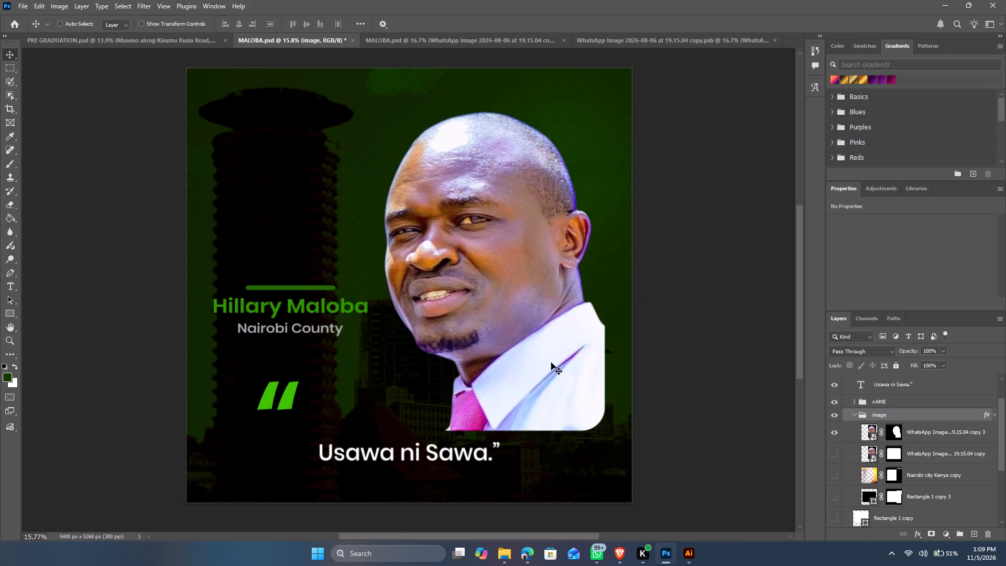
Move the "Usawa ni Sawa." text slightly lower beneath the portrait, horizontally centred on the canvas.
ctrl+click(424, 450)
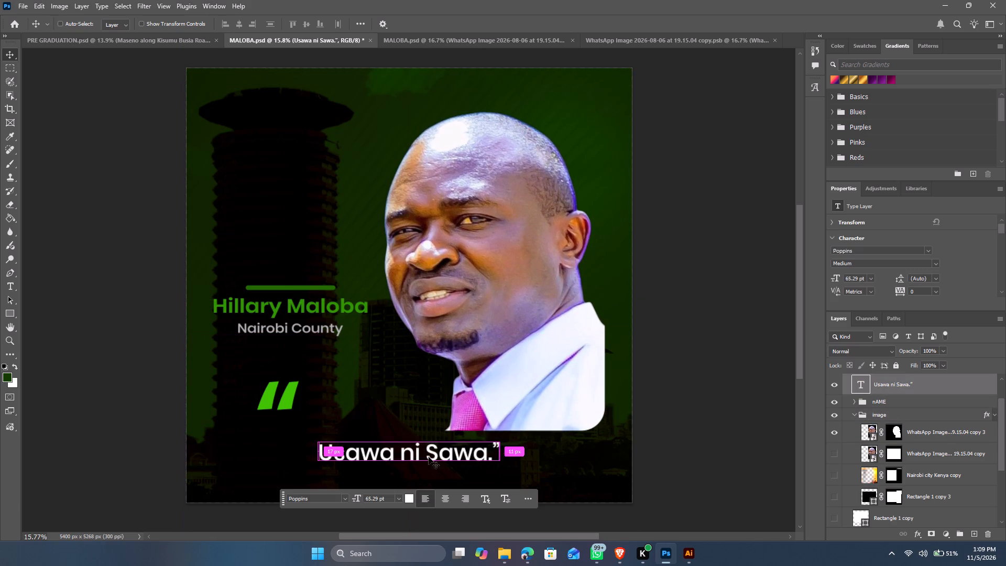
drag(434, 458, 340, 335)
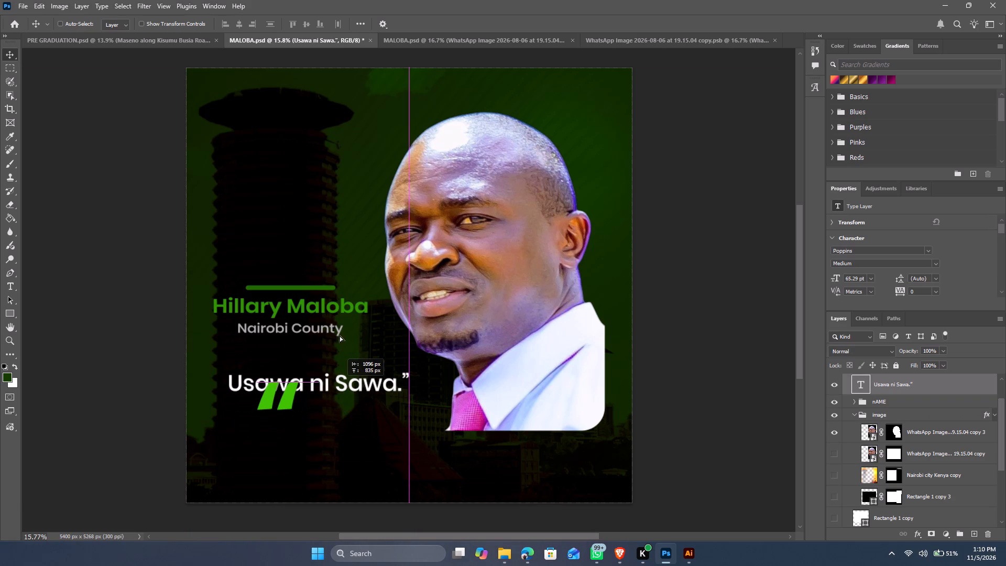
drag(340, 335, 455, 471)
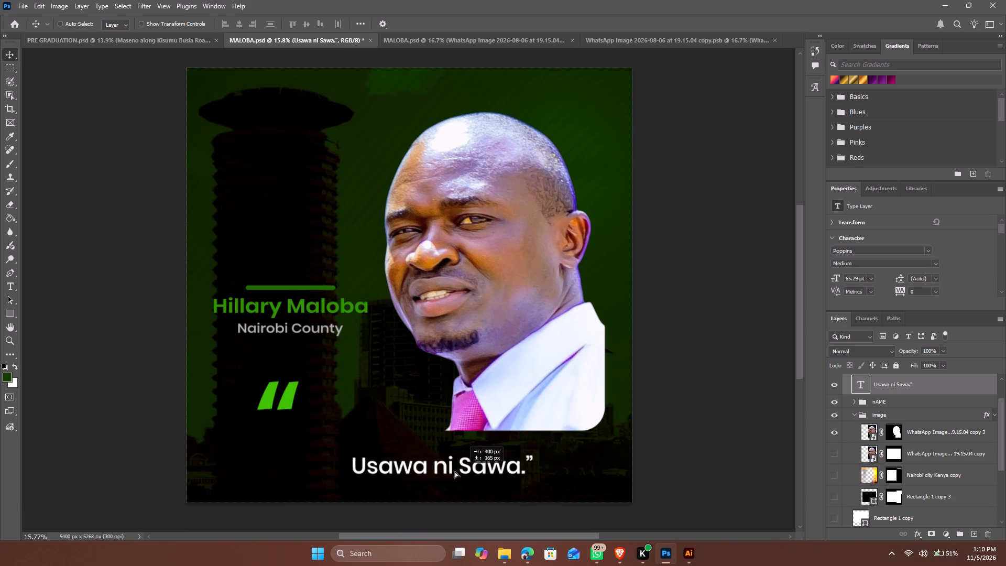
drag(455, 471, 449, 467)
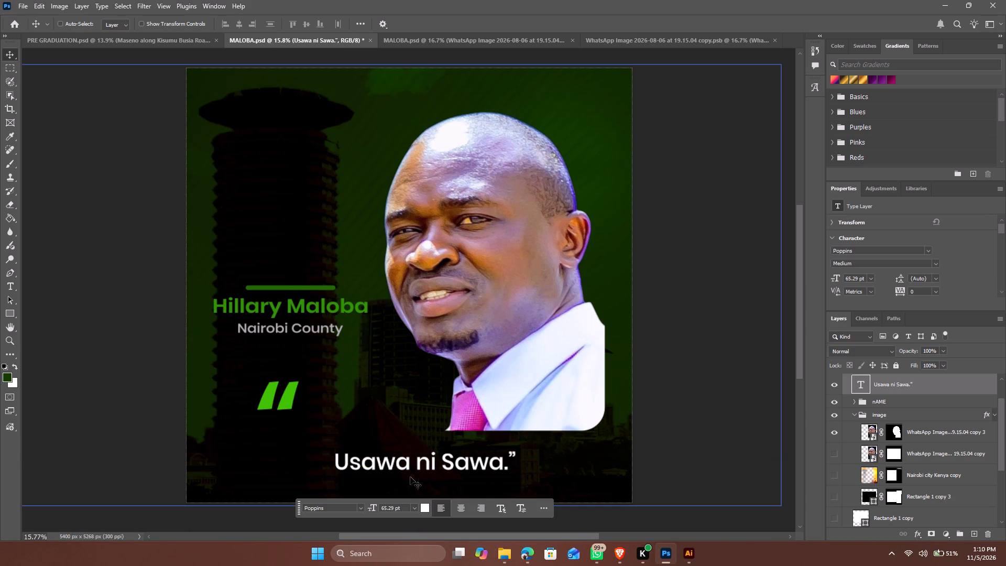
drag(414, 462, 389, 462)
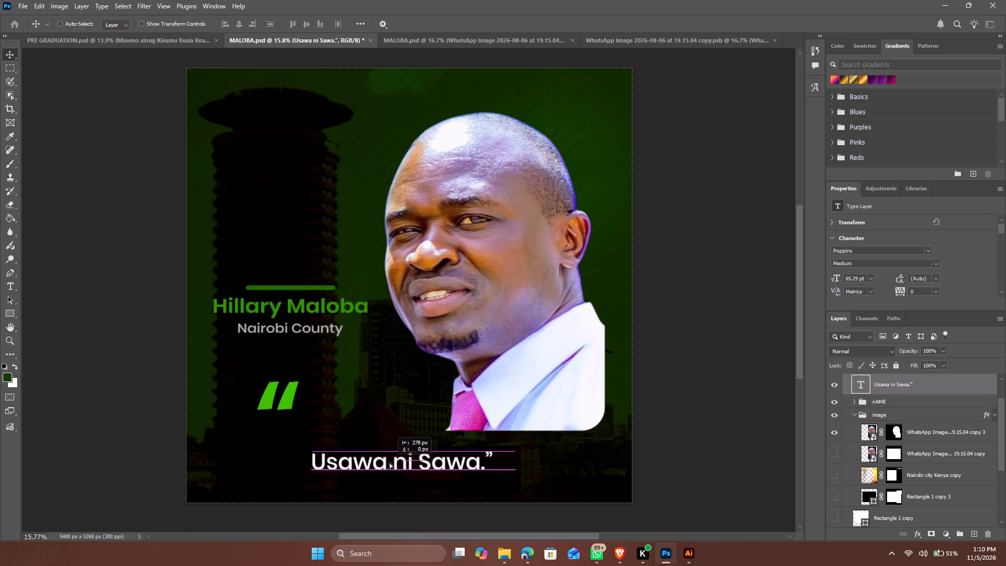
drag(389, 462, 402, 471)
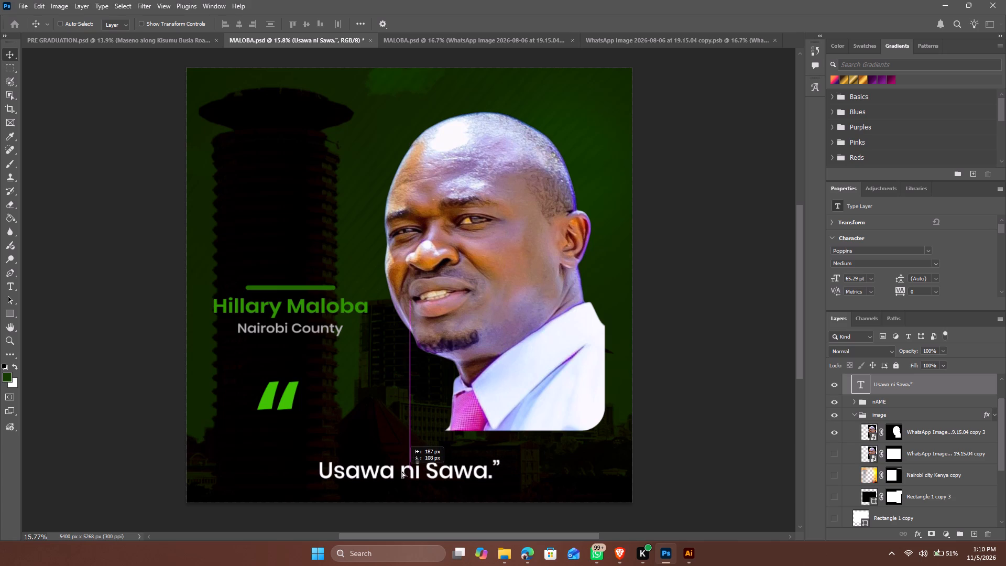
drag(402, 471, 402, 466)
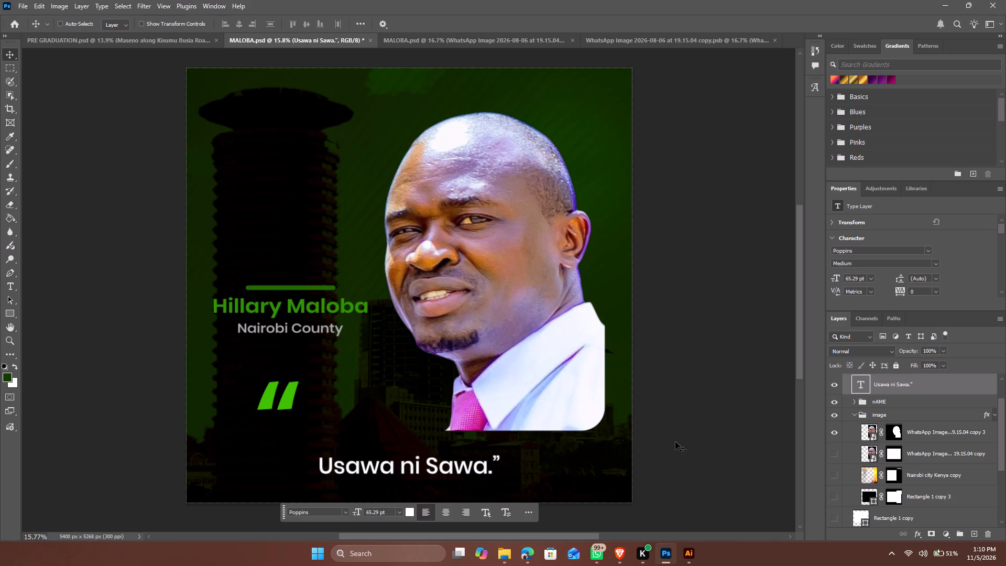
Move the large green quotation mark onto the portrait's bottom edge, just above the end of the quote text.
ctrl+click(281, 402)
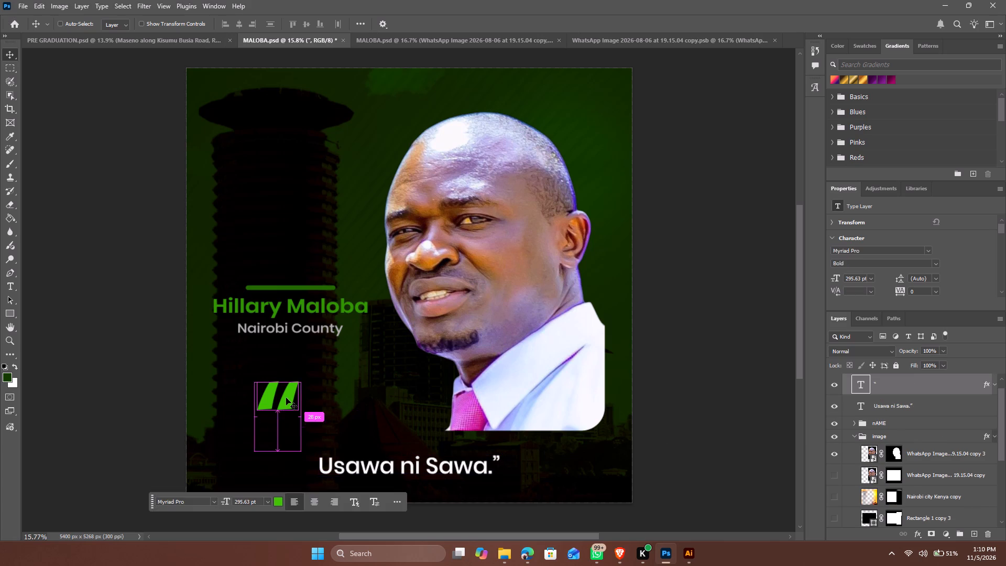
drag(286, 398, 582, 431)
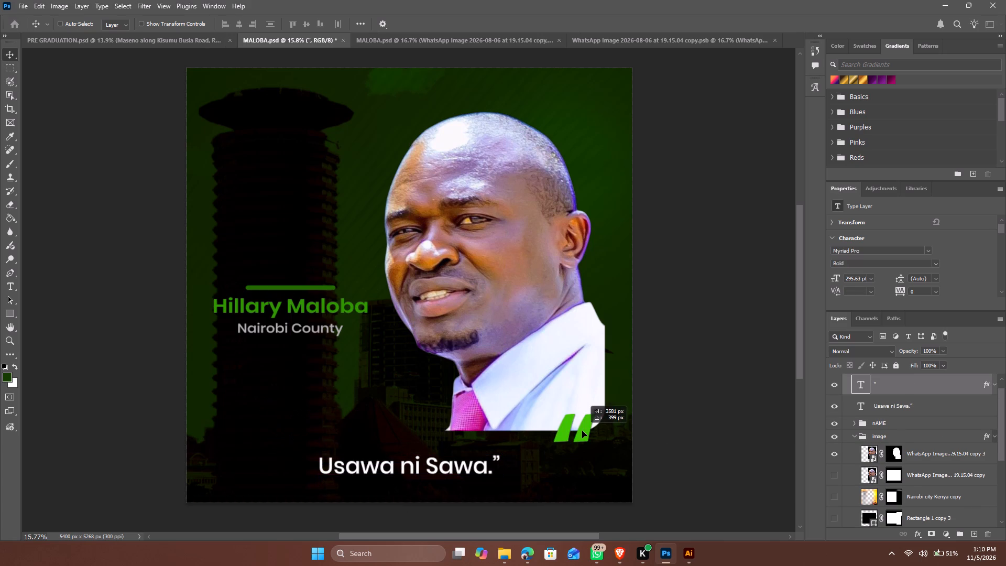
drag(582, 431, 527, 436)
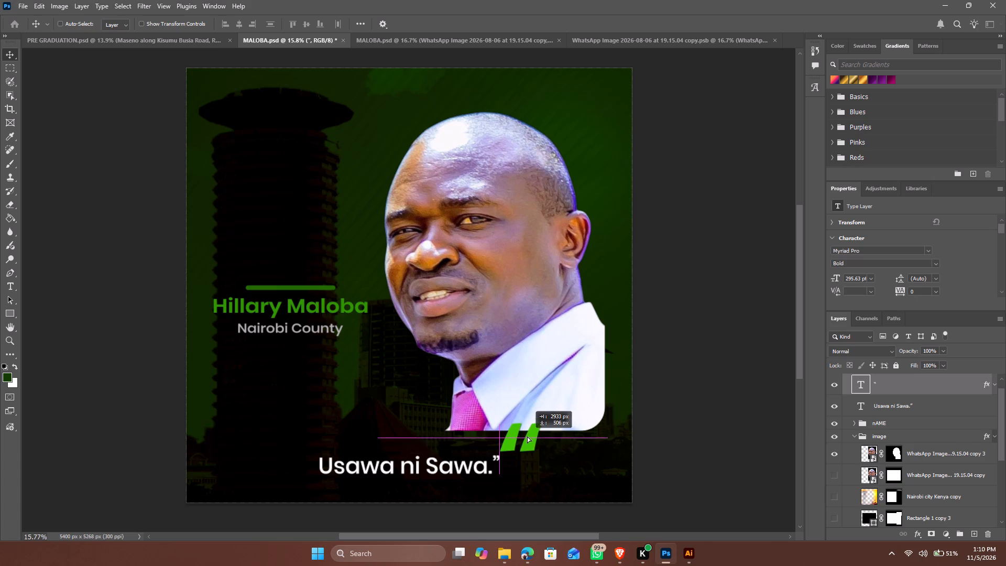
drag(527, 436, 532, 433)
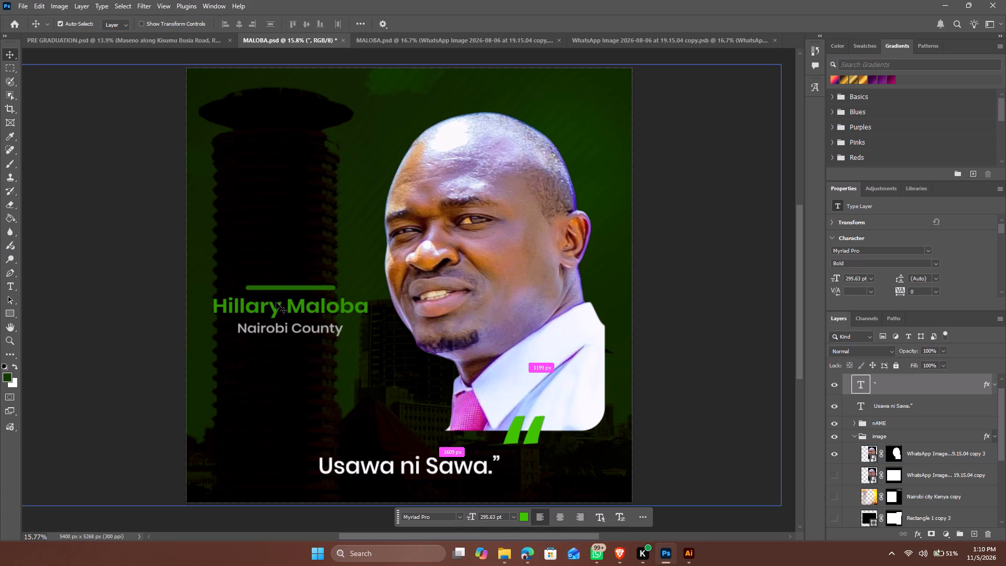
Move the nAME group about 130 px right and 334 px down, so it sits beside the portrait's chin.
ctrl+click(272, 309)
click(887, 427)
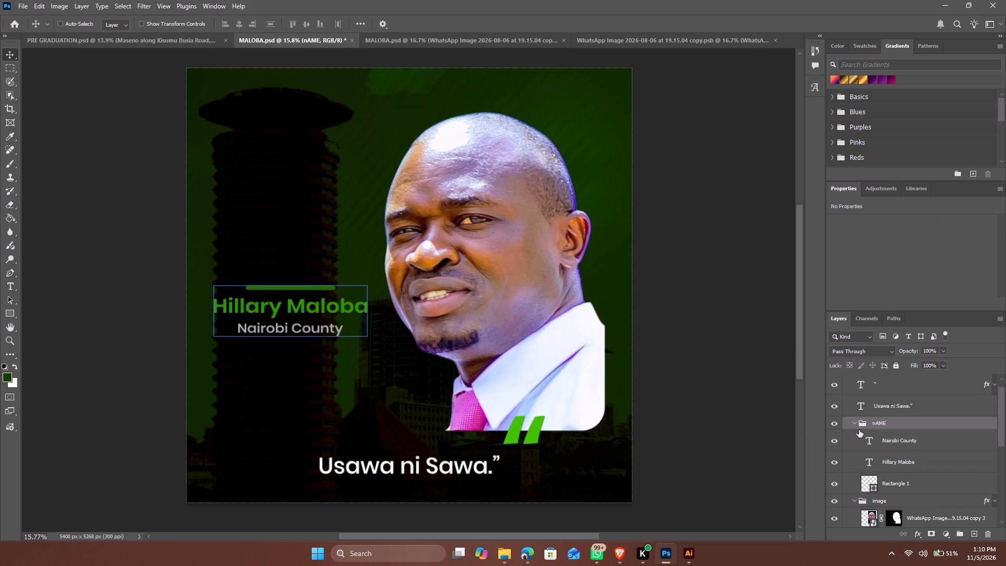
click(851, 426)
click(853, 423)
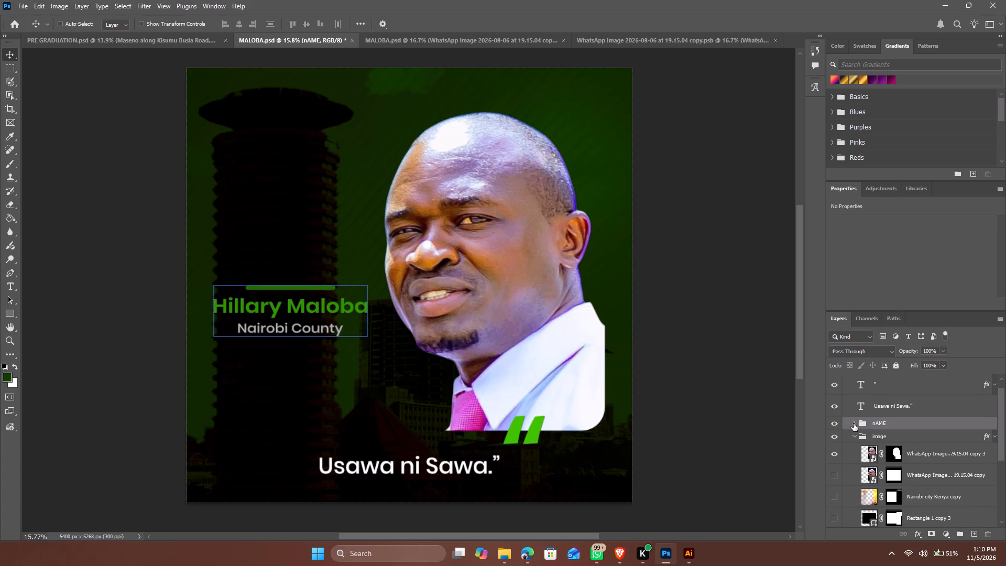
drag(352, 306, 359, 335)
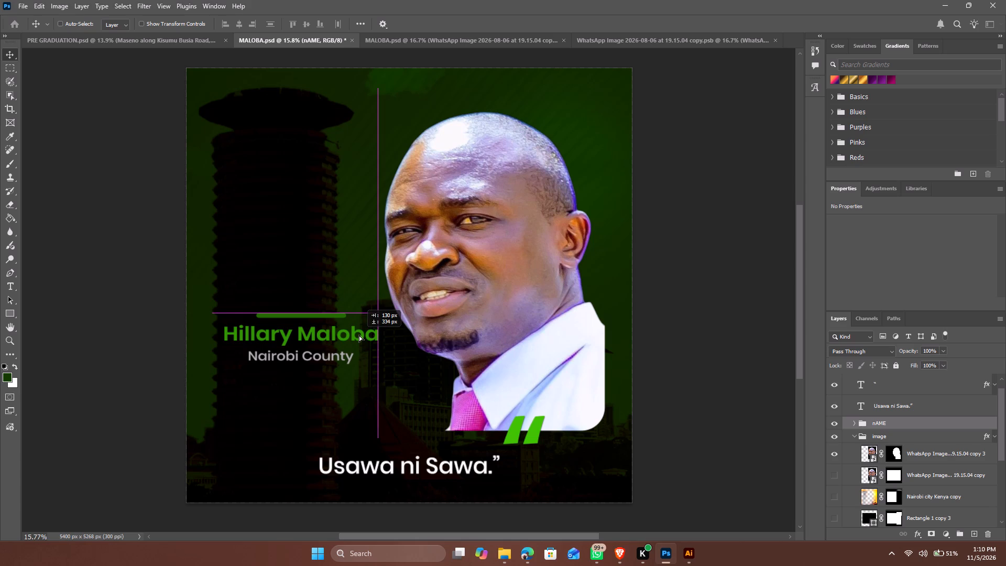
drag(359, 335, 359, 335)
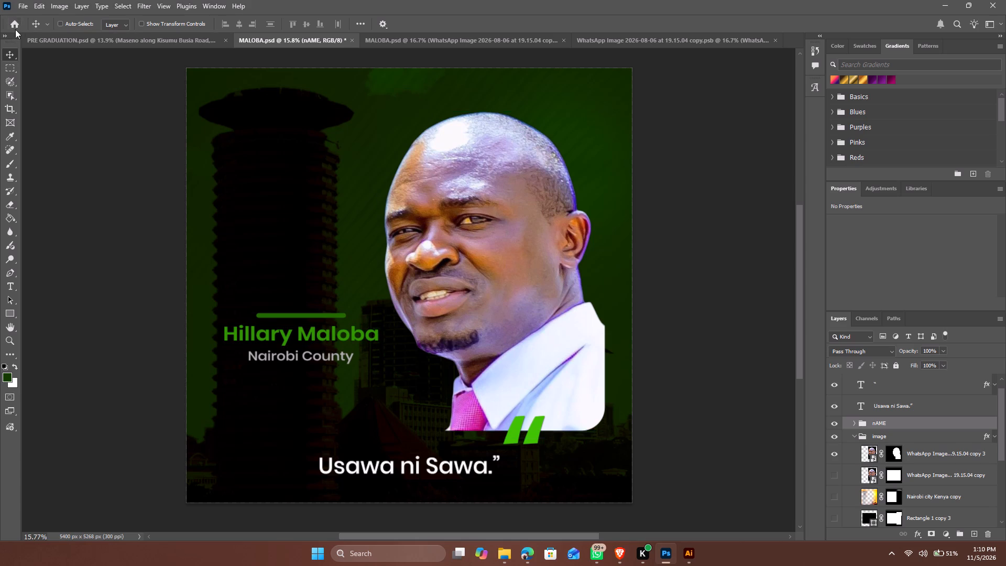
Export the poster with Save for Web as a full-size PNG-24 named "MALOBA 2" in the TJ folder.
click(22, 2)
click(46, 168)
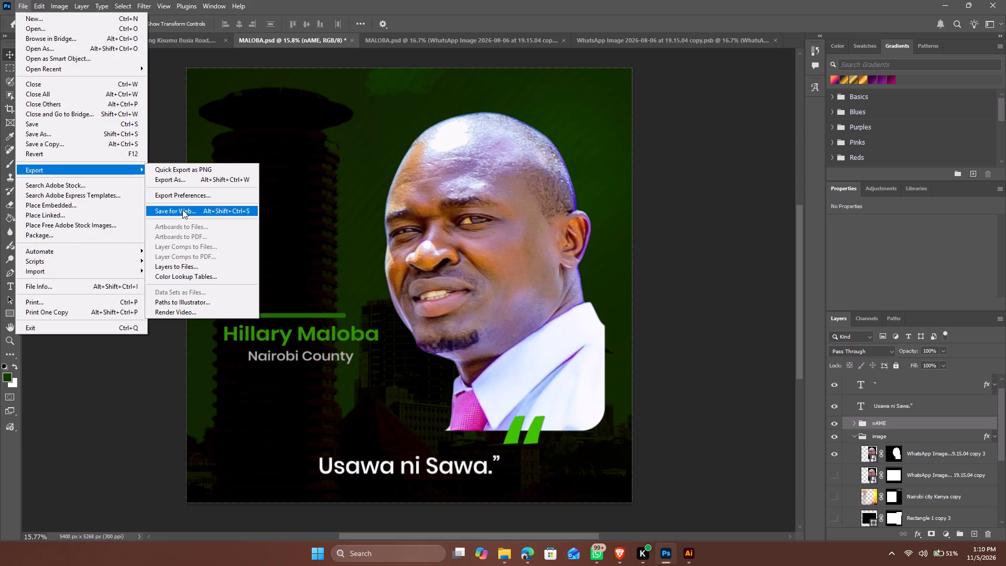
click(182, 210)
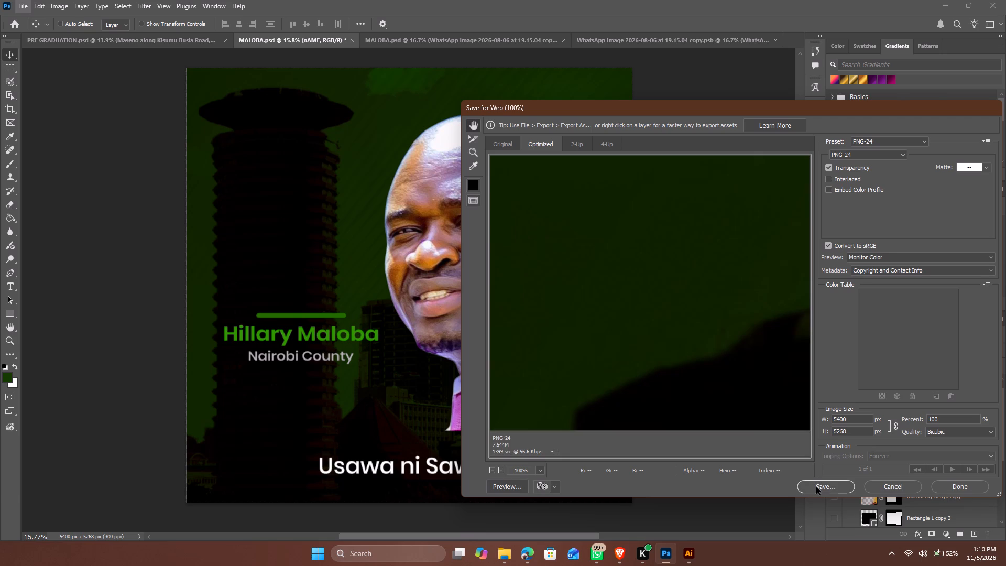
click(816, 487)
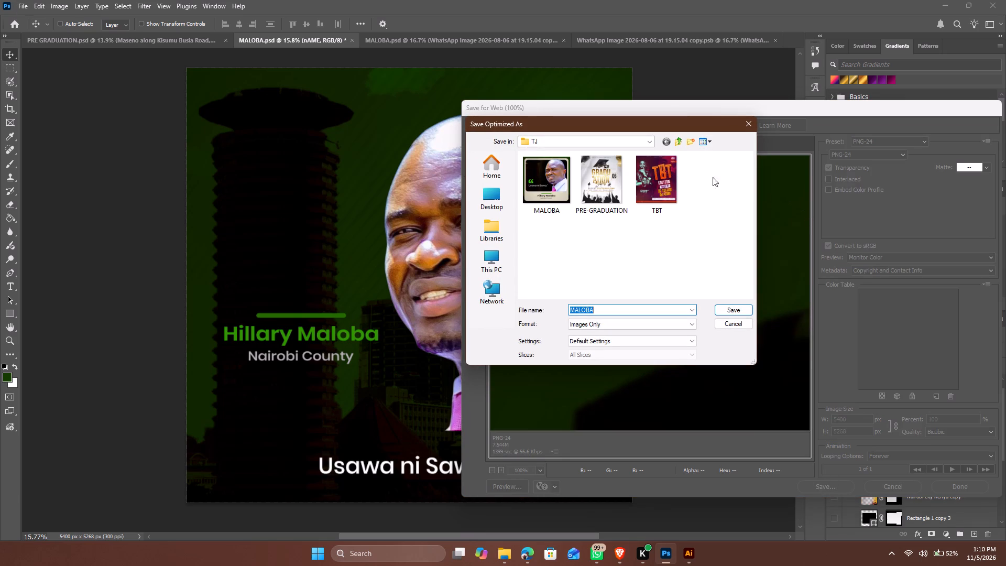
click(614, 310)
key(space)
text(2)
key(Return)
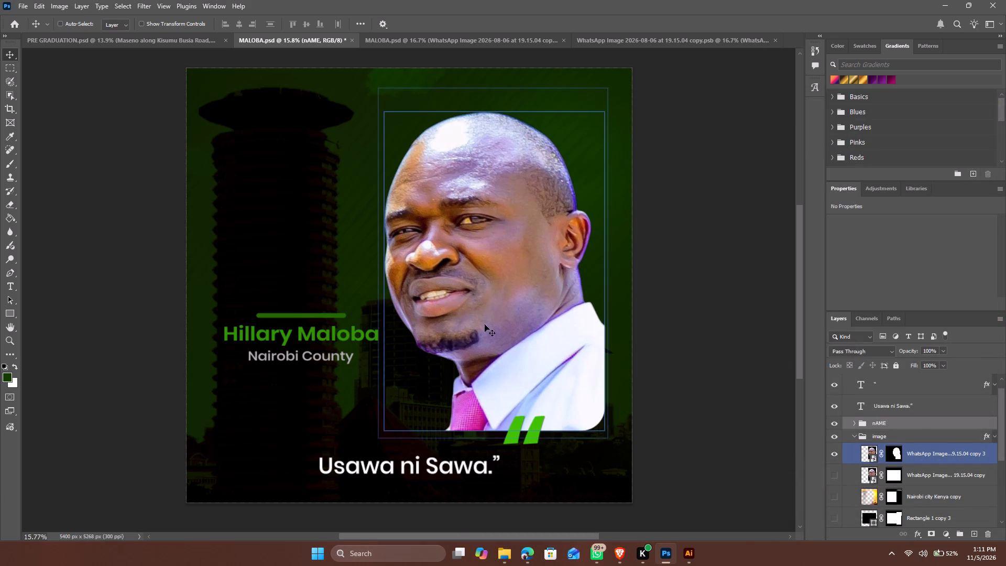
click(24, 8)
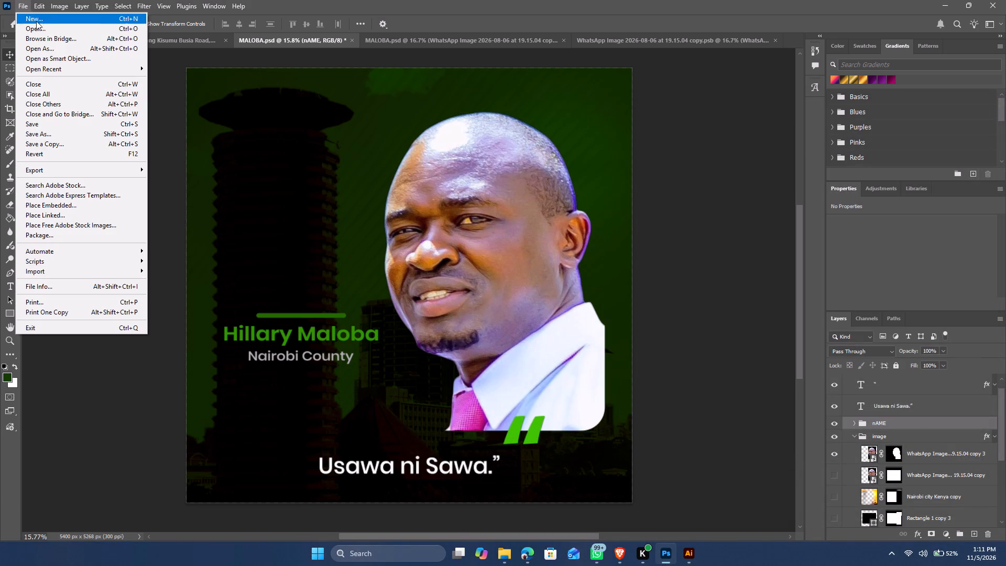
Save the edited poster to its existing Photoshop file, MALOBA.psd, rather than as a new file.
click(65, 137)
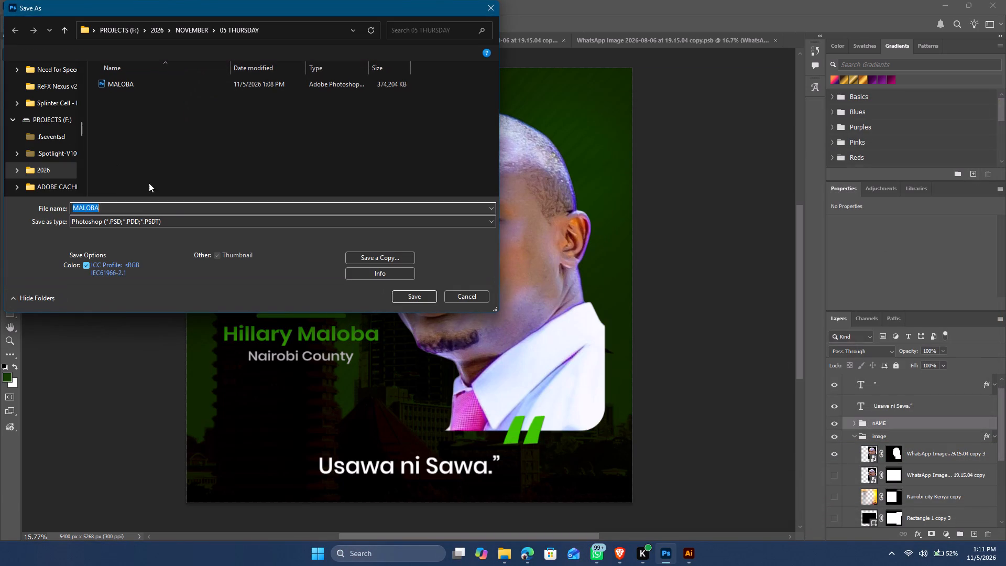
key(Escape)
key(ctrl+s)
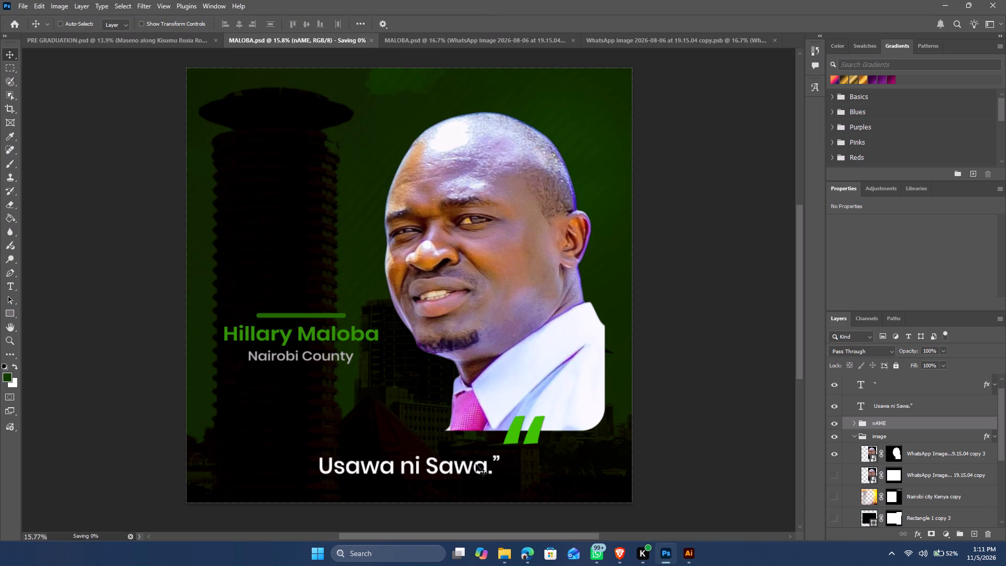
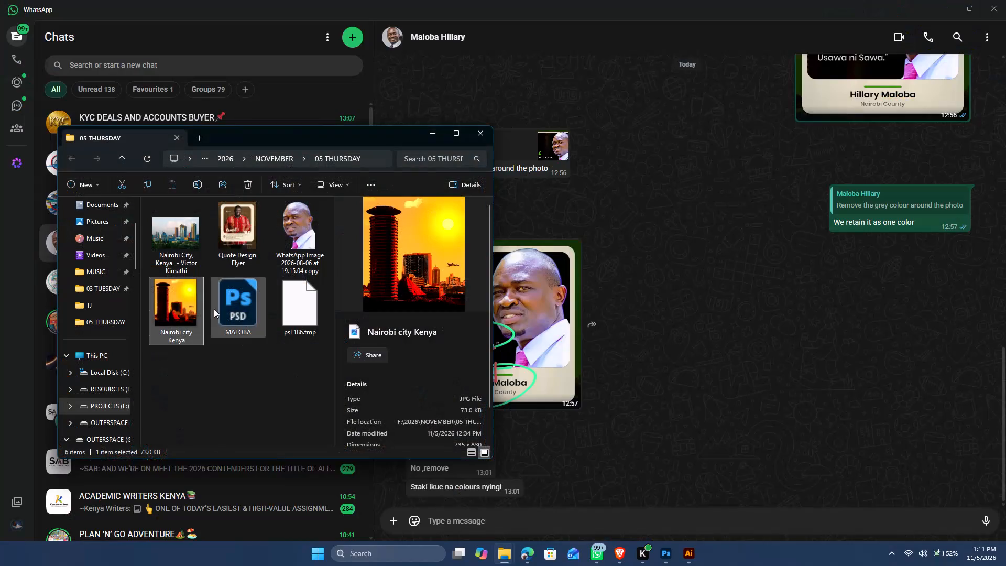
Refresh the 05 THURSDAY project folder and look through its files for the exported poster.
click(240, 397)
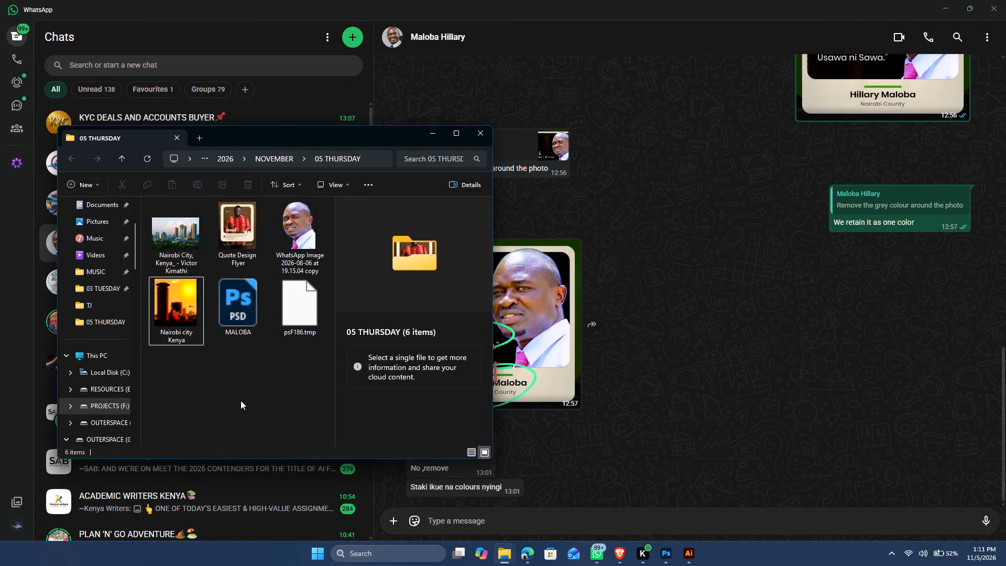
key(F5)
click(243, 398)
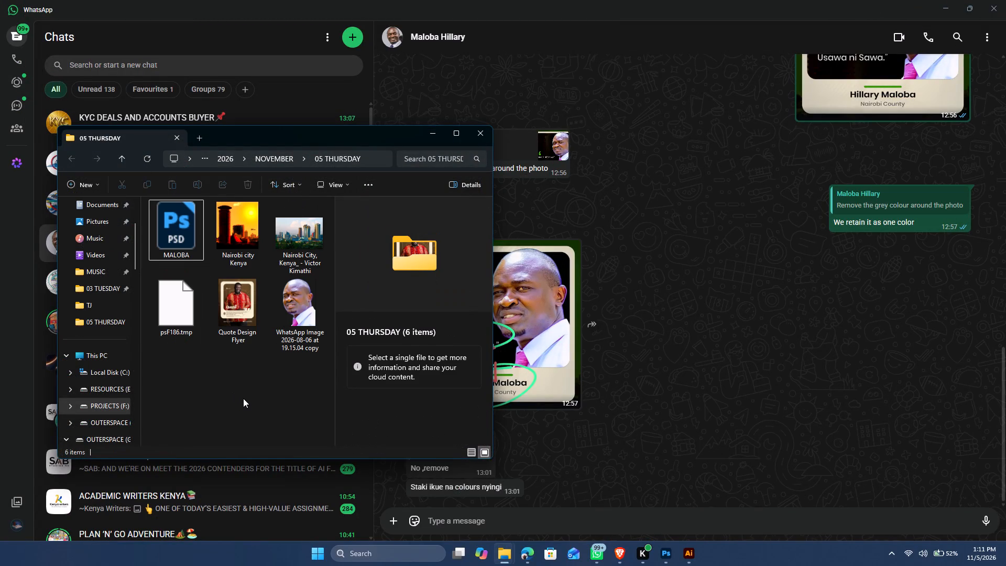
click(243, 398)
Switch to Photoshop and open Save for Web for the MALOBA.psd poster to export it again as PNG-24.
click(671, 555)
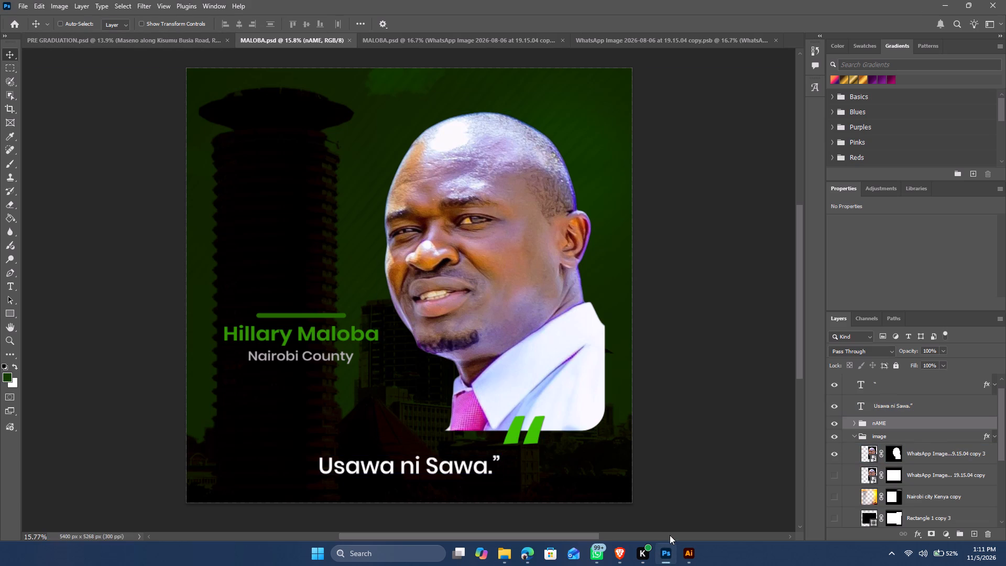
click(23, 7)
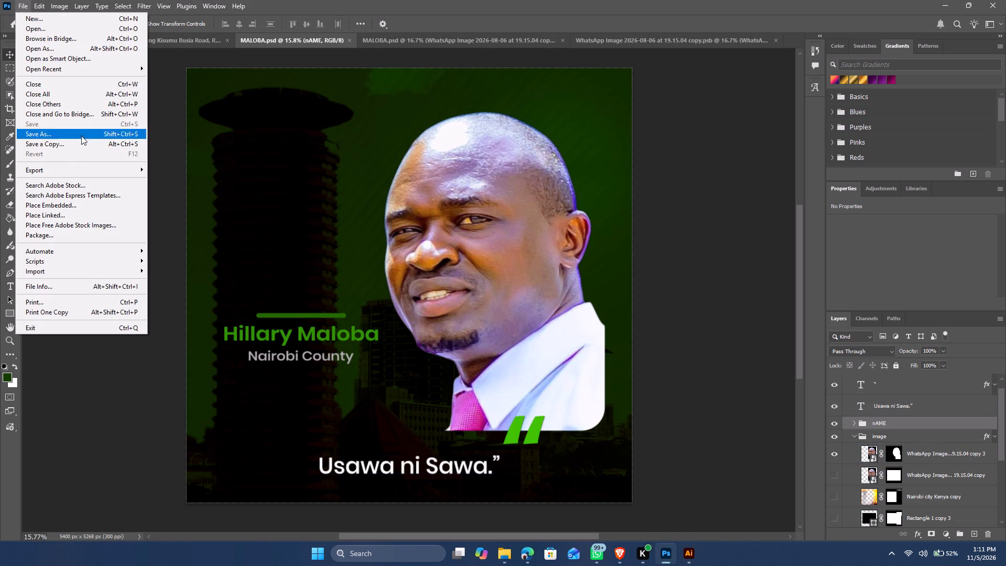
click(72, 168)
click(218, 211)
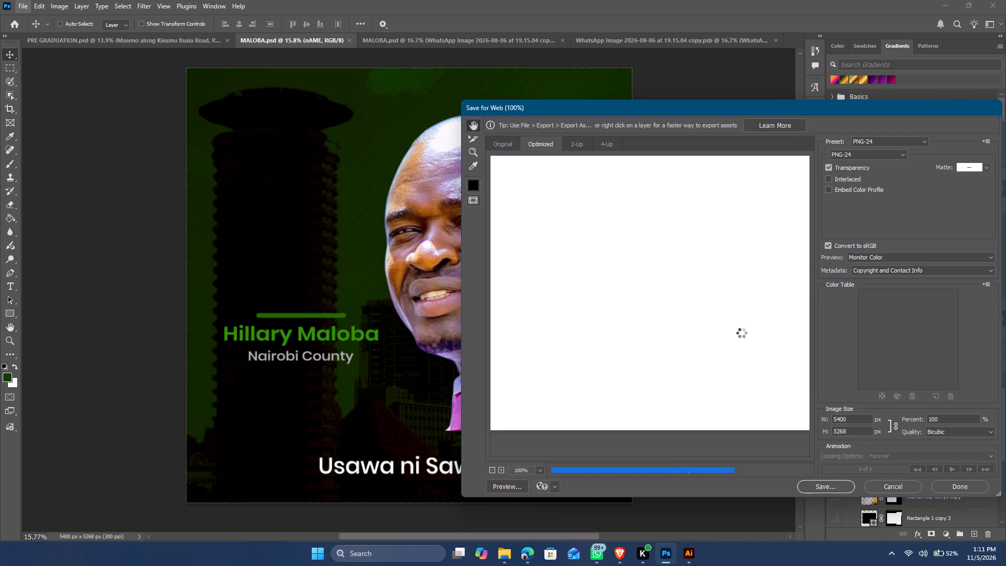
Switch to File Explorer to check the exported poster in the TJ folder.
click(494, 554)
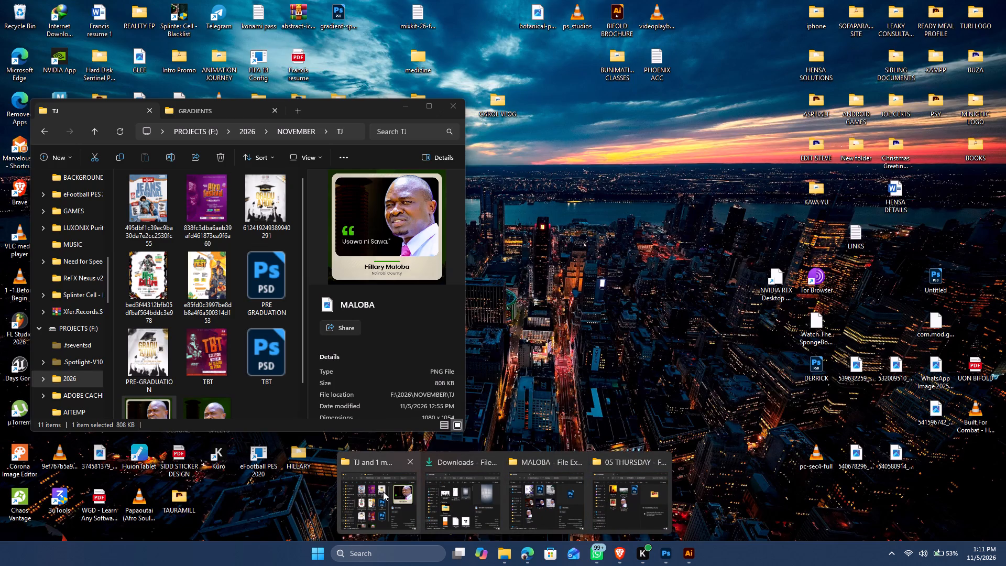
Move the exported MALOBA and MALOBA-2 images from the TJ folder into the 05 THURSDAY project folder.
click(383, 492)
scroll(157, 240, down, 4)
scroll(248, 303, down, 2)
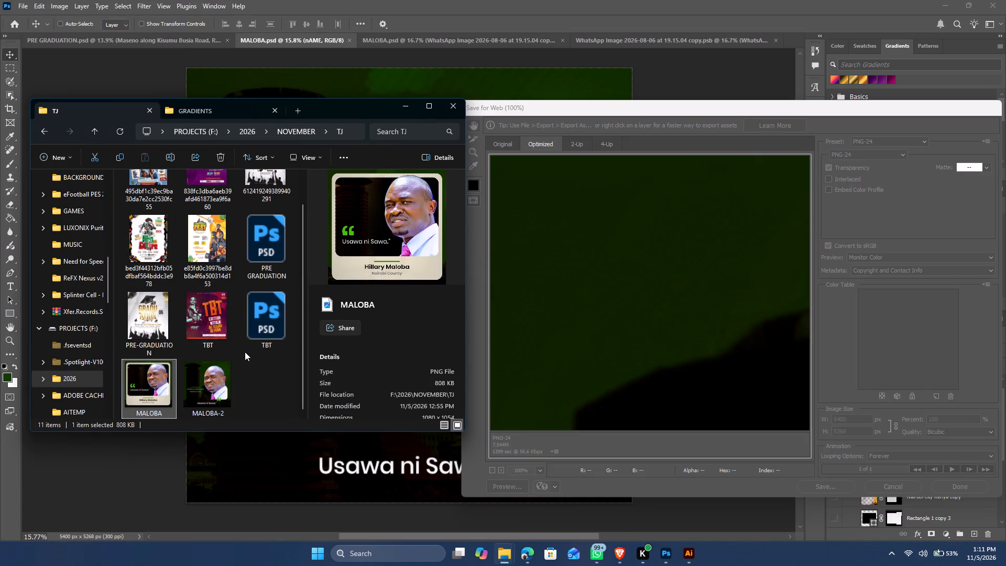
drag(285, 392, 137, 397)
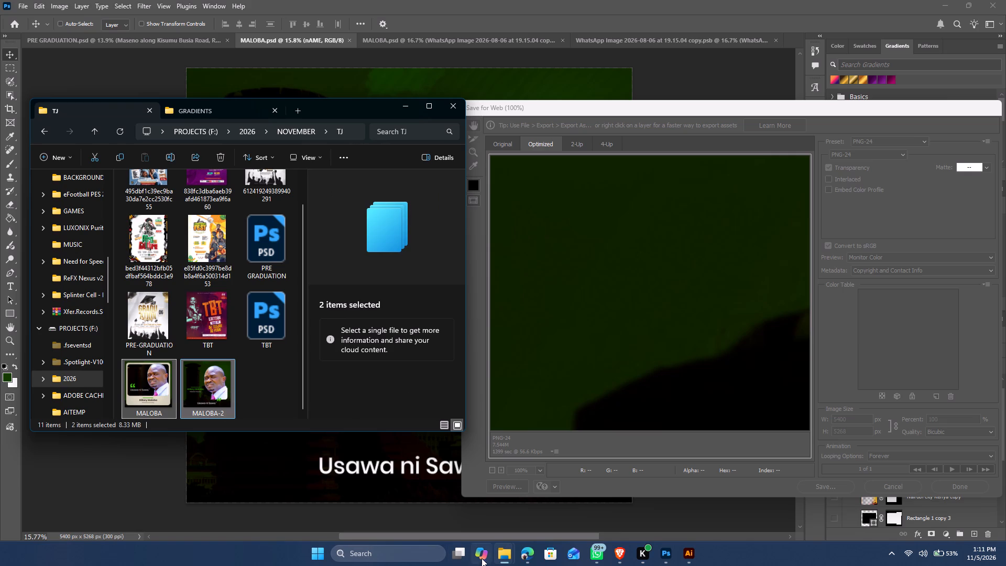
click(504, 554)
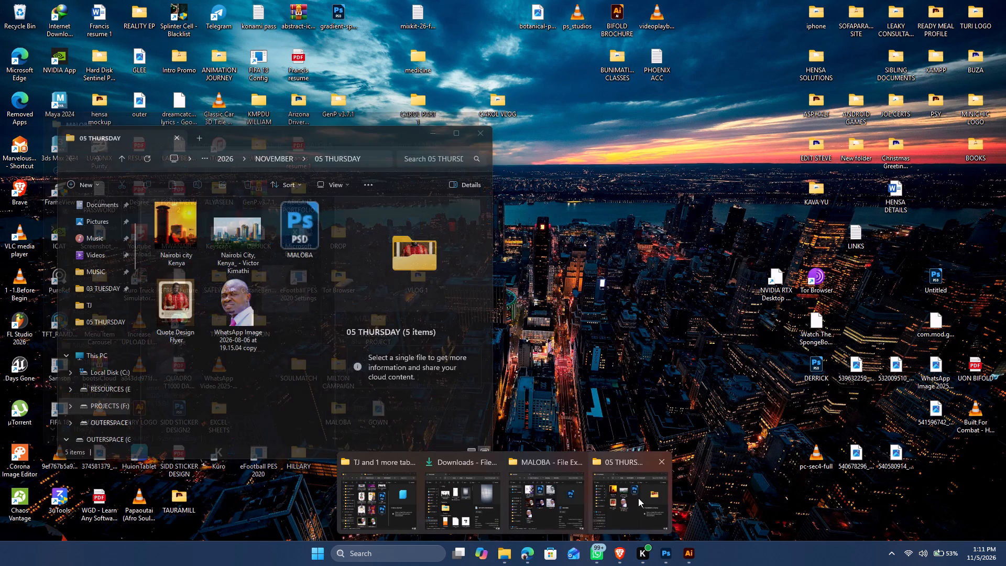
click(638, 498)
drag(260, 138, 593, 129)
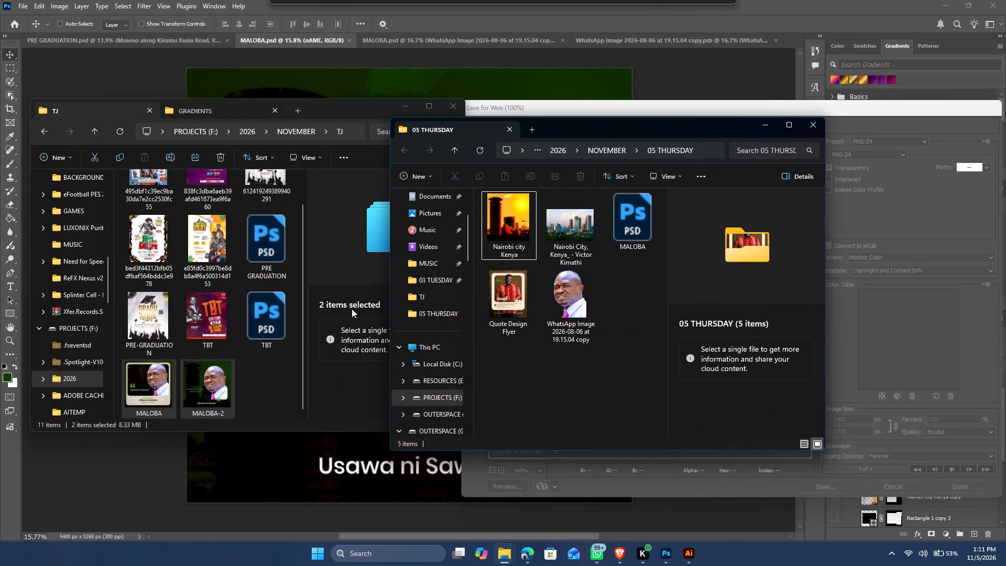
drag(207, 386, 588, 388)
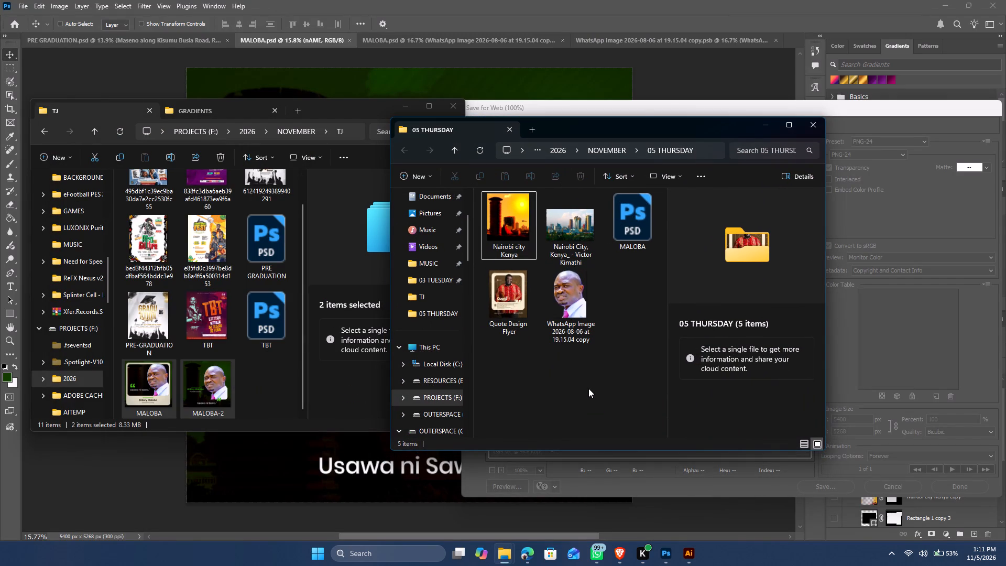
click(603, 388)
Select the MALOBA-2 image in the 05 THURSDAY folder.
click(643, 293)
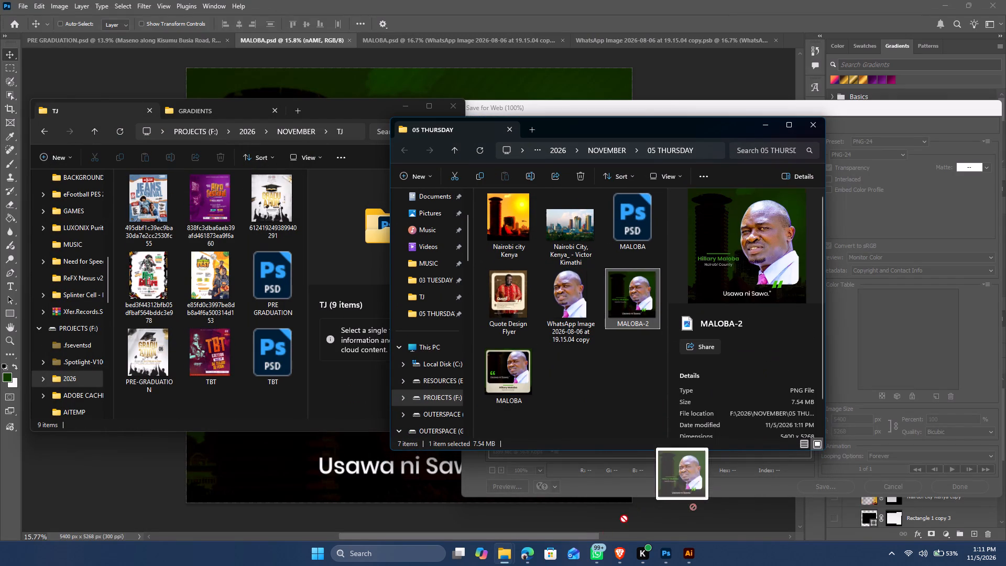
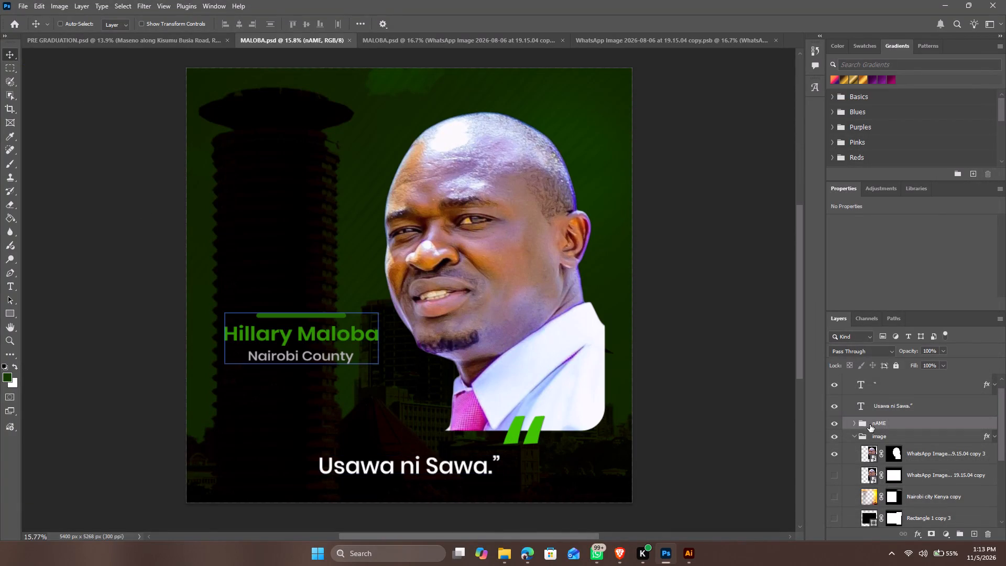
Collapse the image group, hide the large green quotation mark layer, and save the poster document.
click(854, 436)
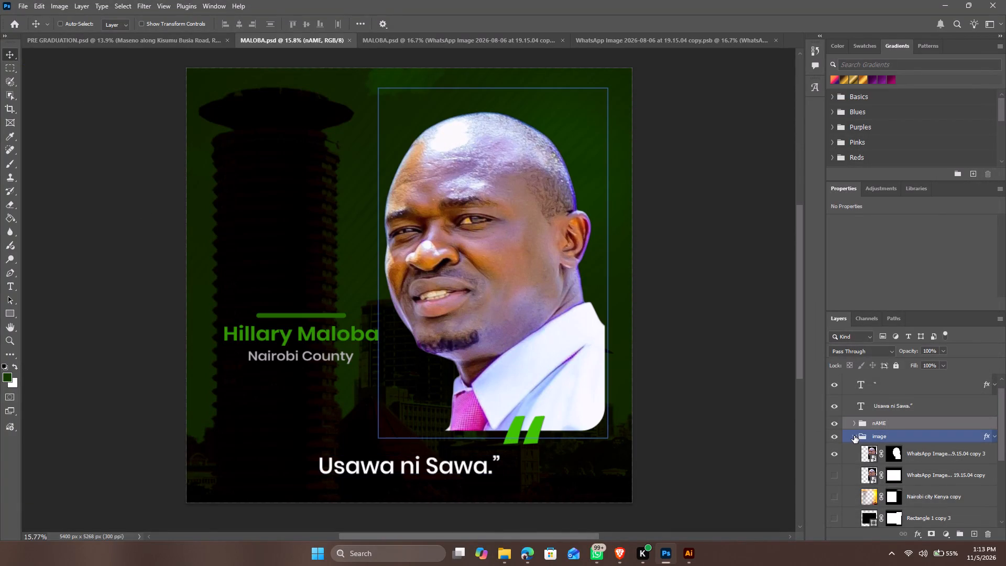
click(834, 387)
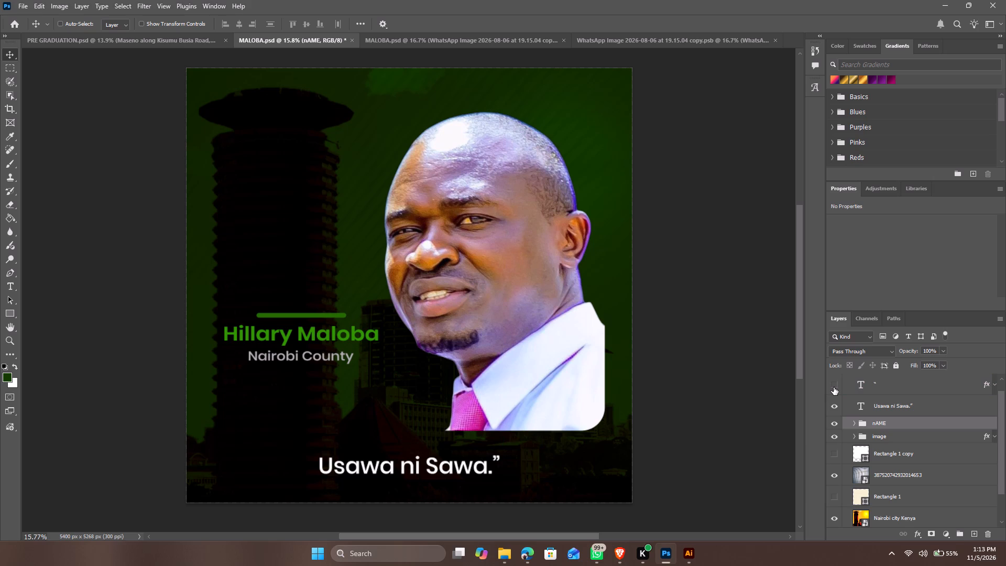
key(ctrl+s)
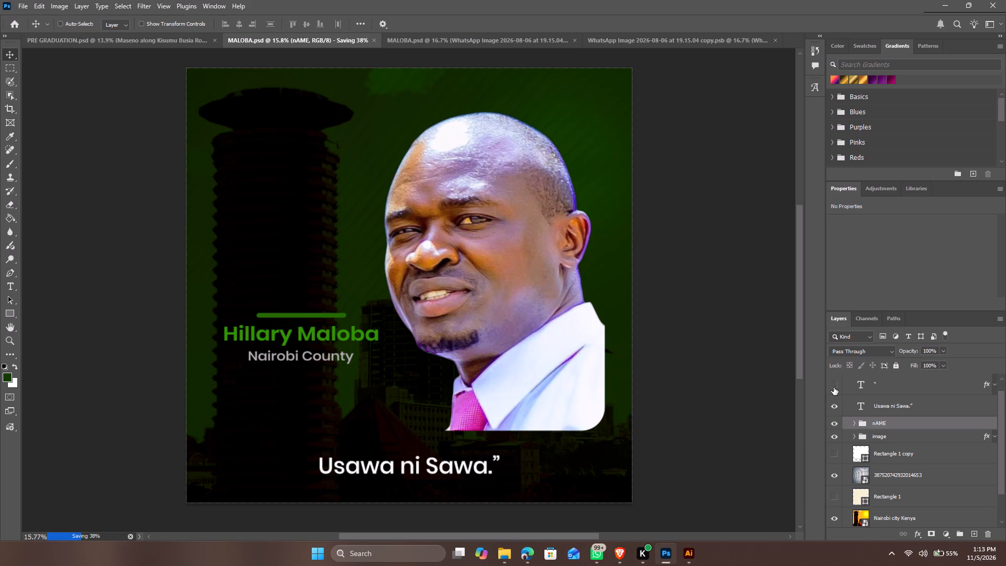
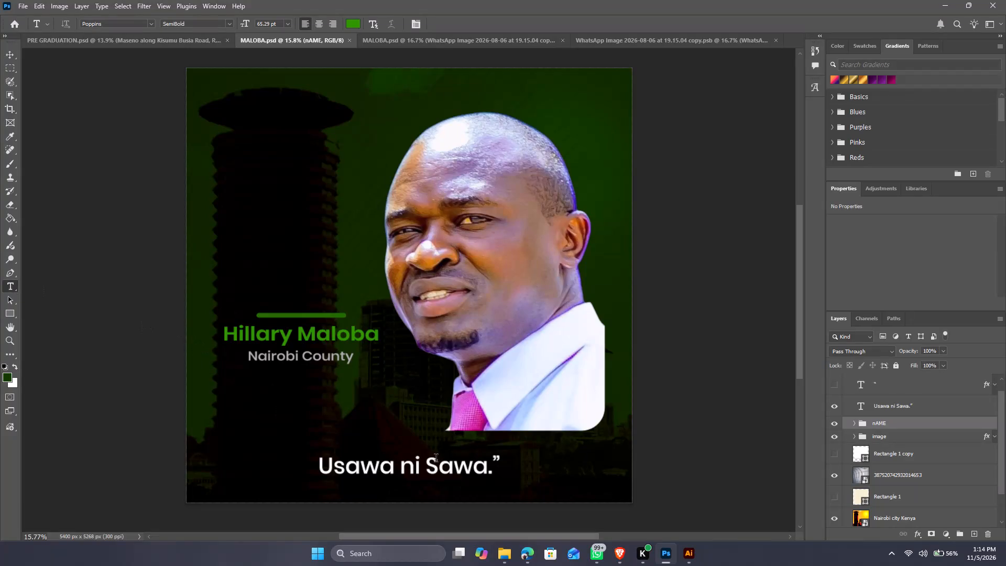
Edit the white quote line below the portrait to read “ Usawa ni Sawa”, removing the full stop and adding an opening quotation mark and space.
click(492, 472)
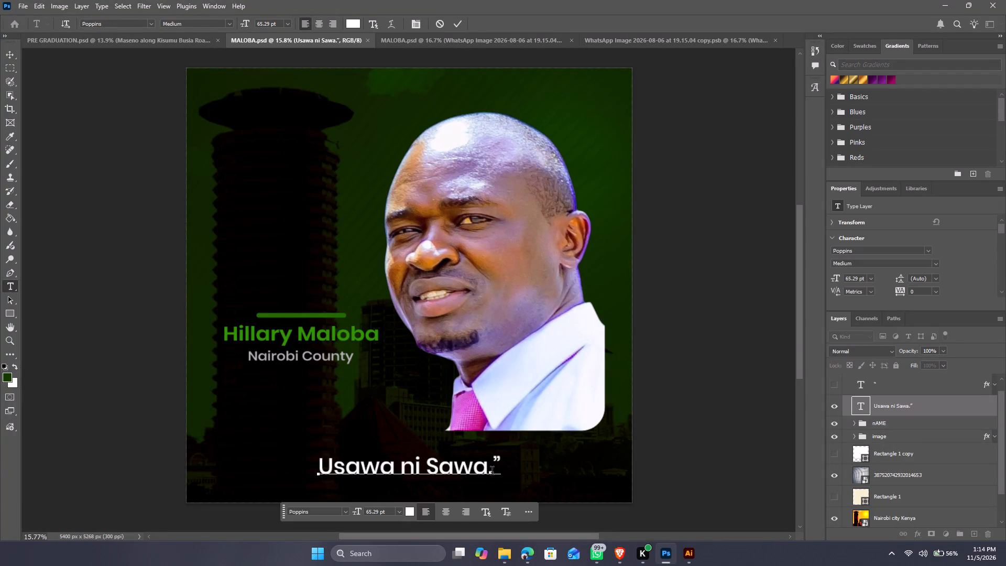
key(BackSpace)
click(318, 467)
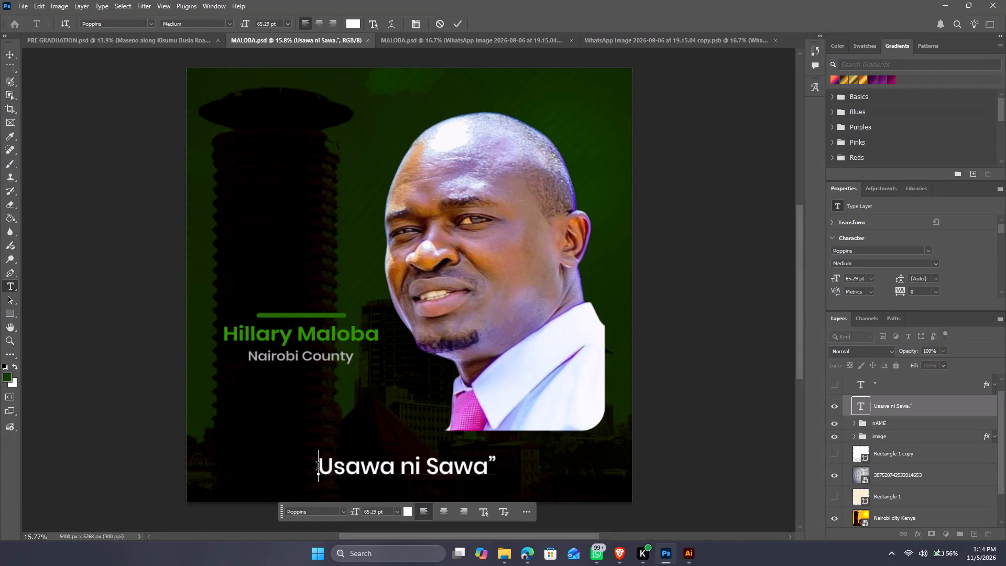
key(shift+bar)
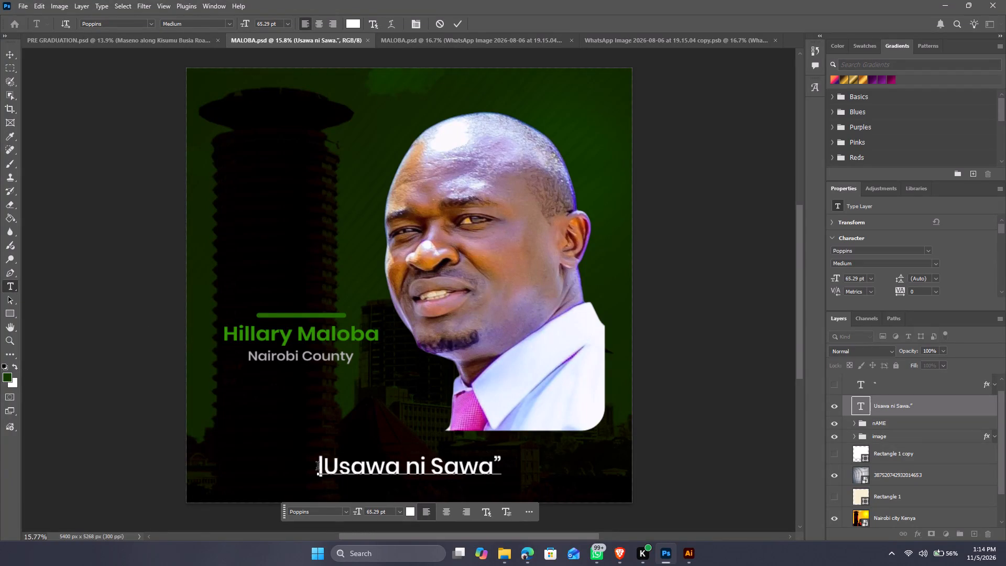
key(BackSpace)
key(shift+quotedbl)
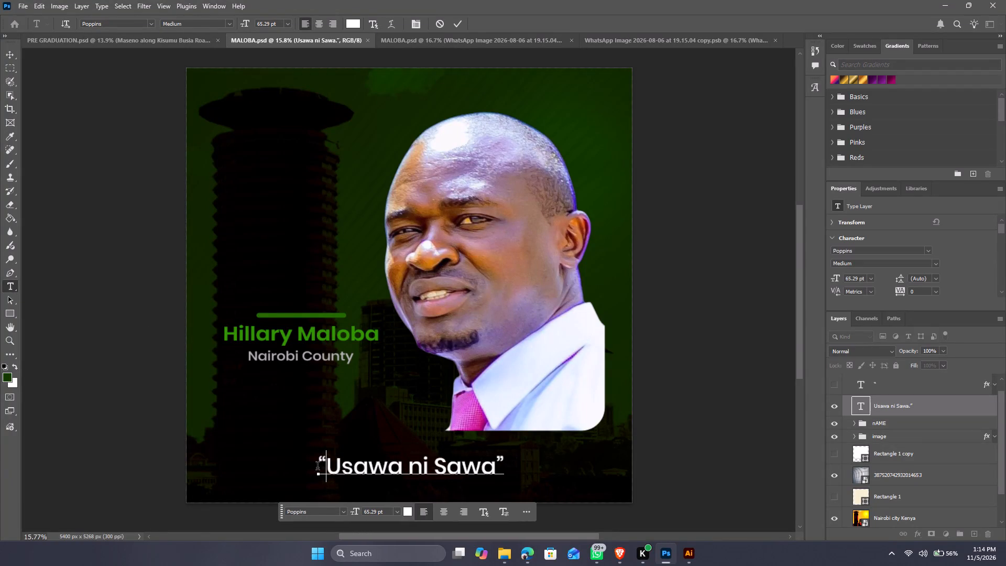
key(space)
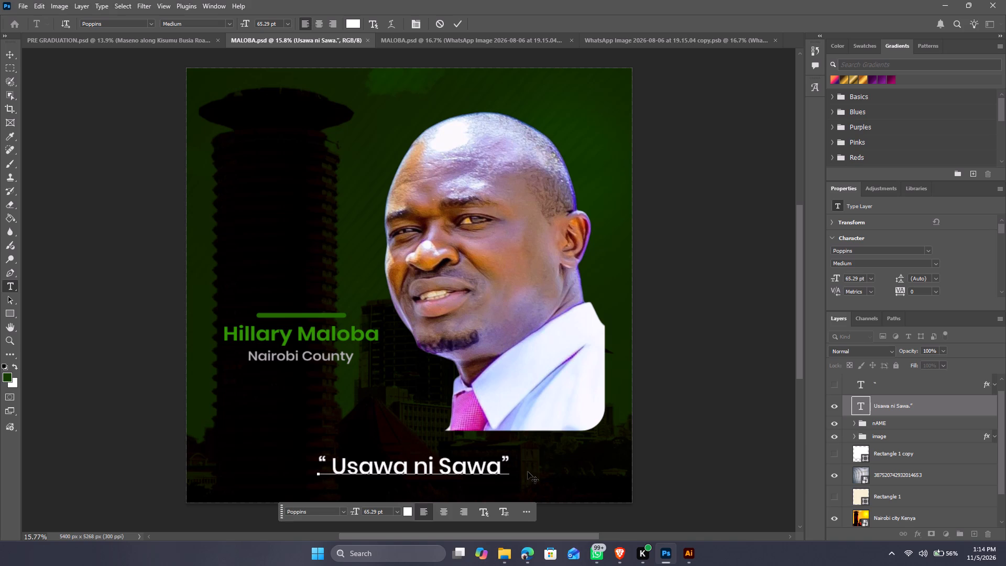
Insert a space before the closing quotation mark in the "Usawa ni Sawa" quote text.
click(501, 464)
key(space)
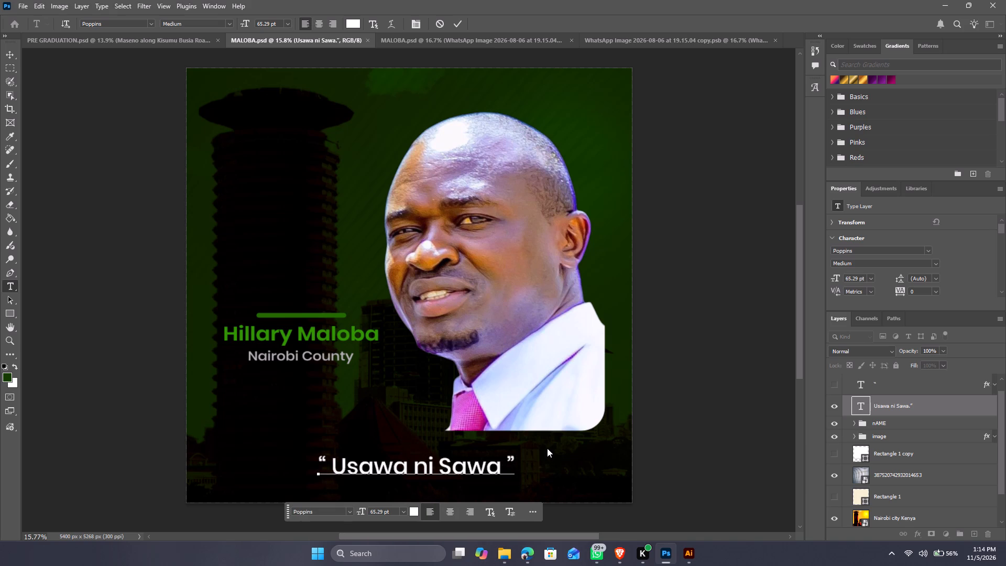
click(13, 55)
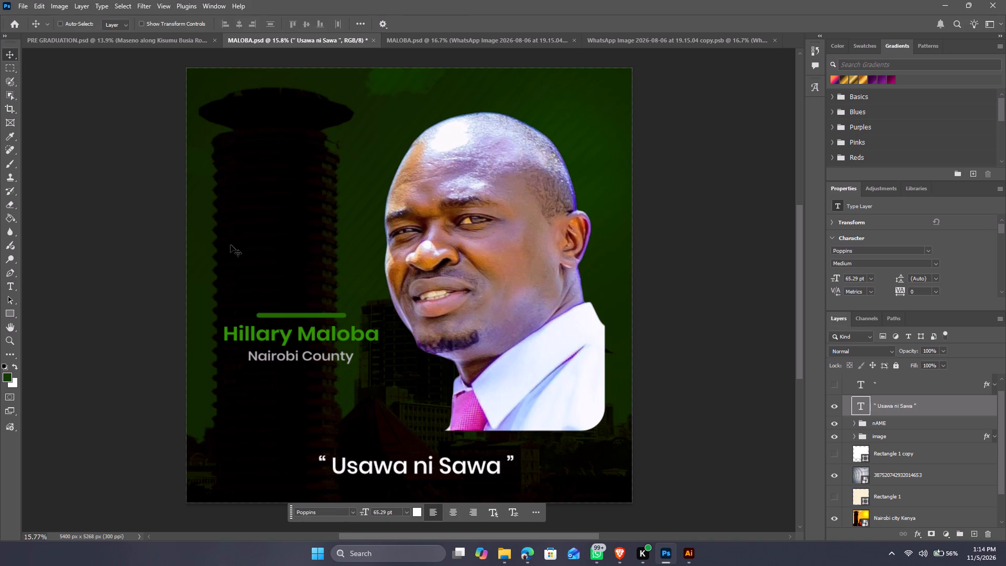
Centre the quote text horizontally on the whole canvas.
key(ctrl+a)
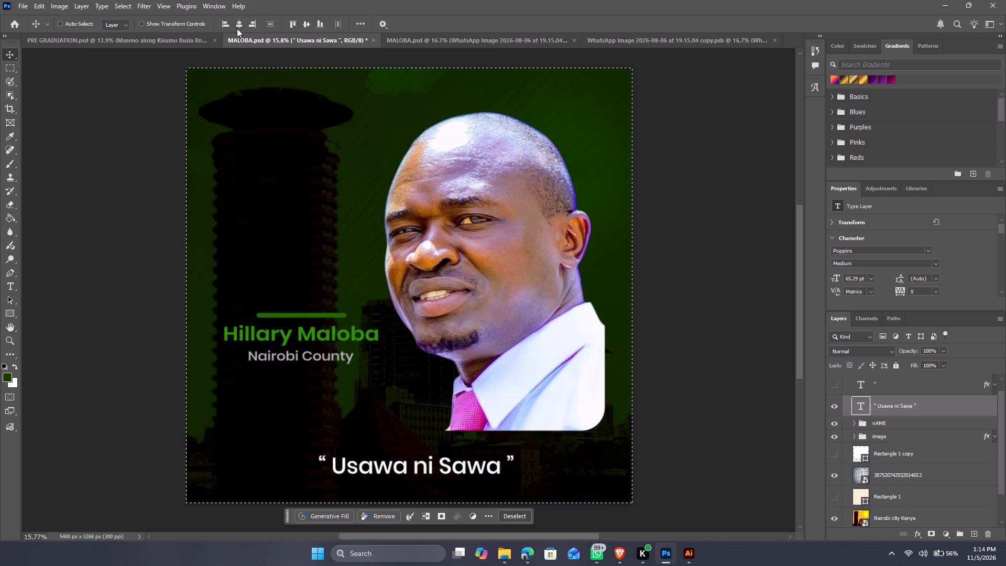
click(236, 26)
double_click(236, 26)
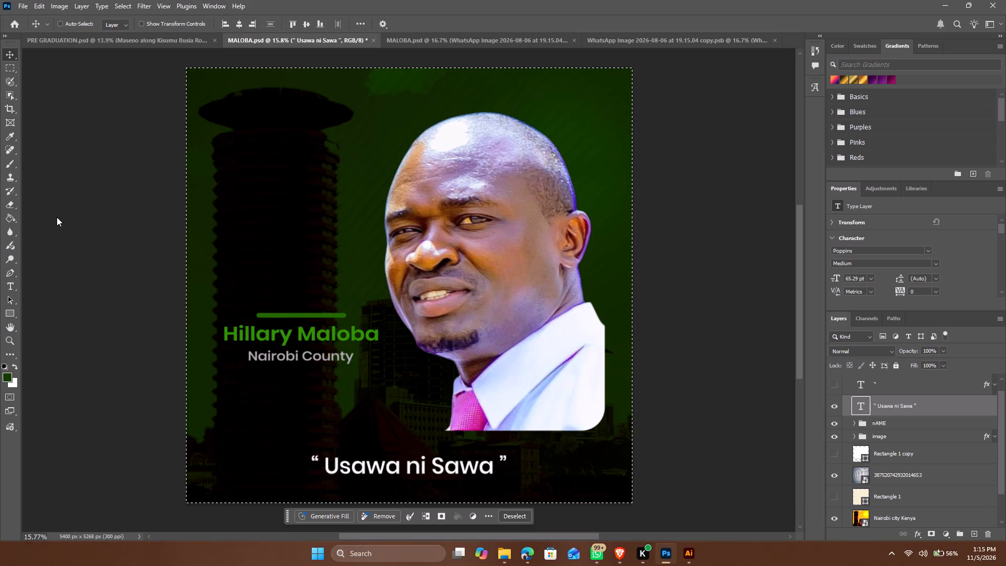
Delete the opening and closing quotation marks with their adjoining spaces, leaving the quote text as "Usawa ni Sawa".
click(10, 288)
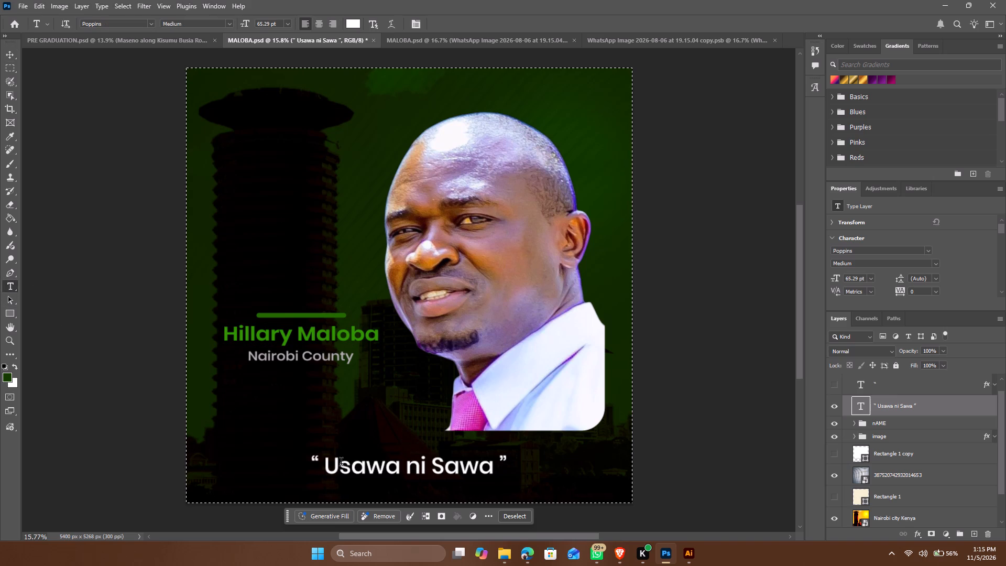
drag(325, 466, 266, 466)
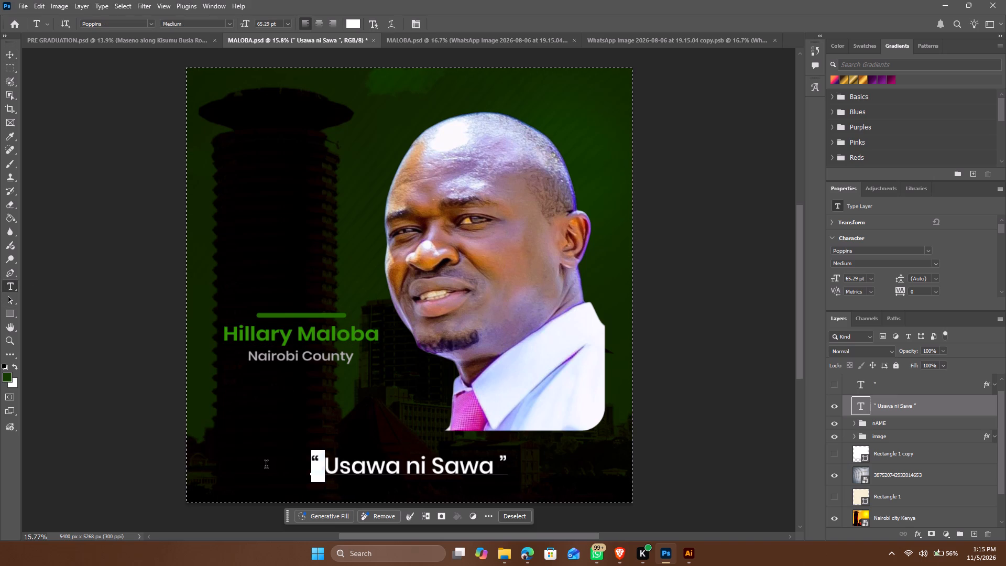
drag(266, 466, 340, 476)
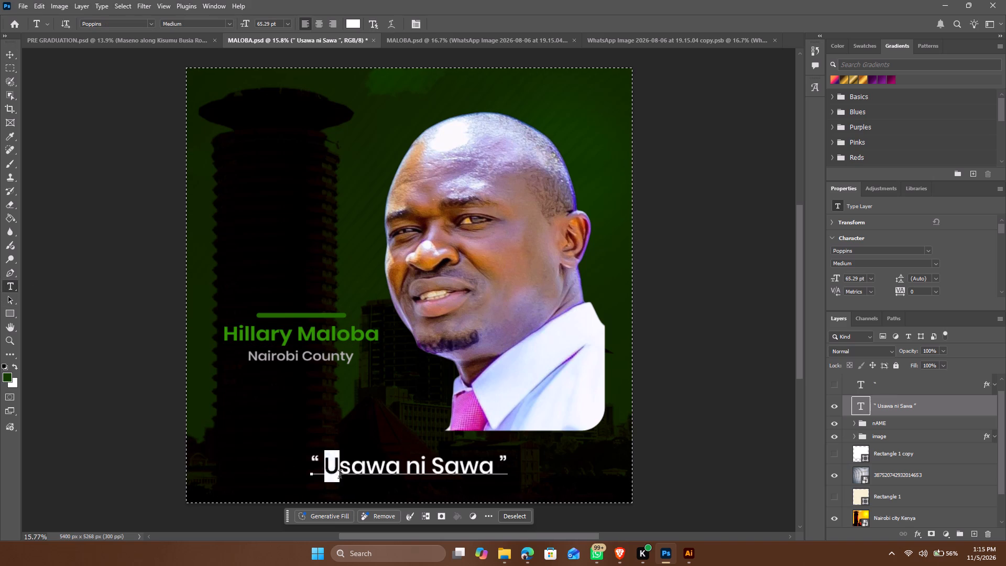
drag(340, 476, 291, 478)
key(BackSpace)
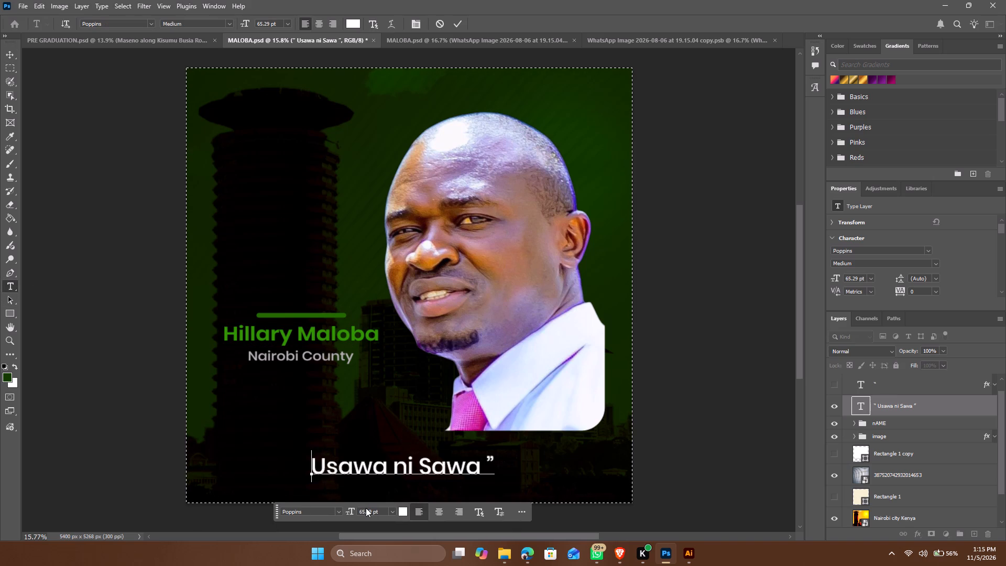
drag(482, 469, 562, 475)
key(BackSpace)
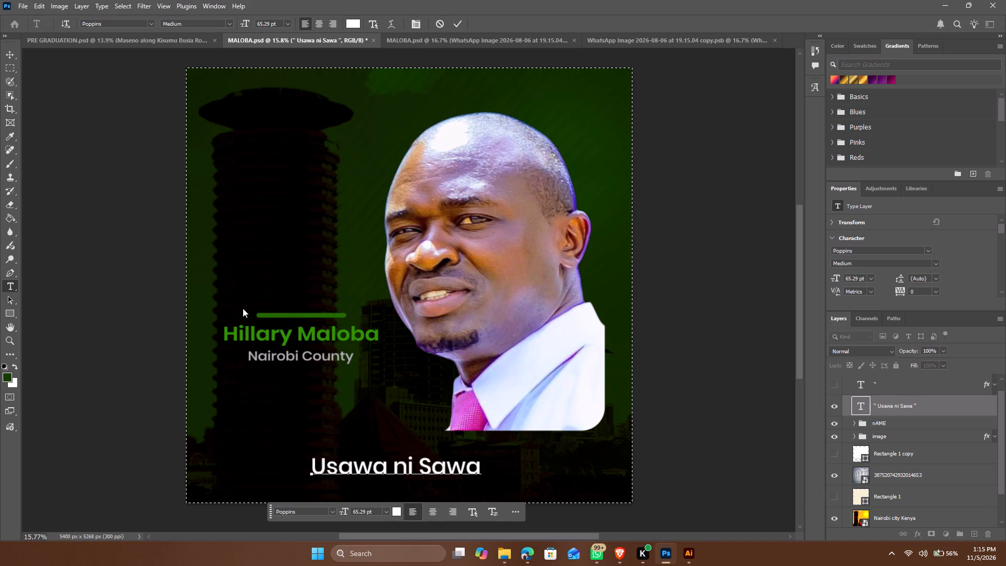
click(7, 53)
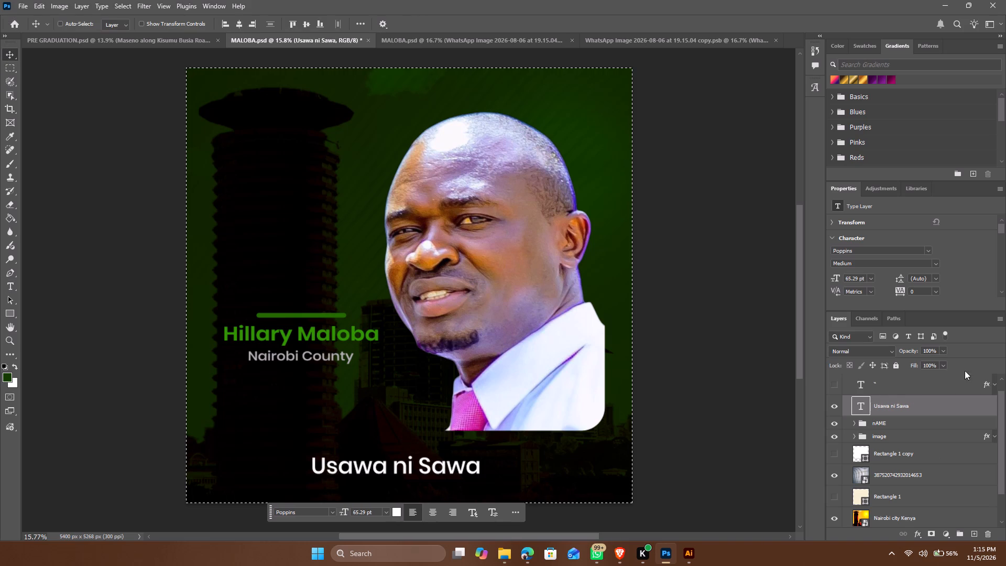
Set the tracking of the "Usawa ni Sawa" text layer to 50.
click(935, 291)
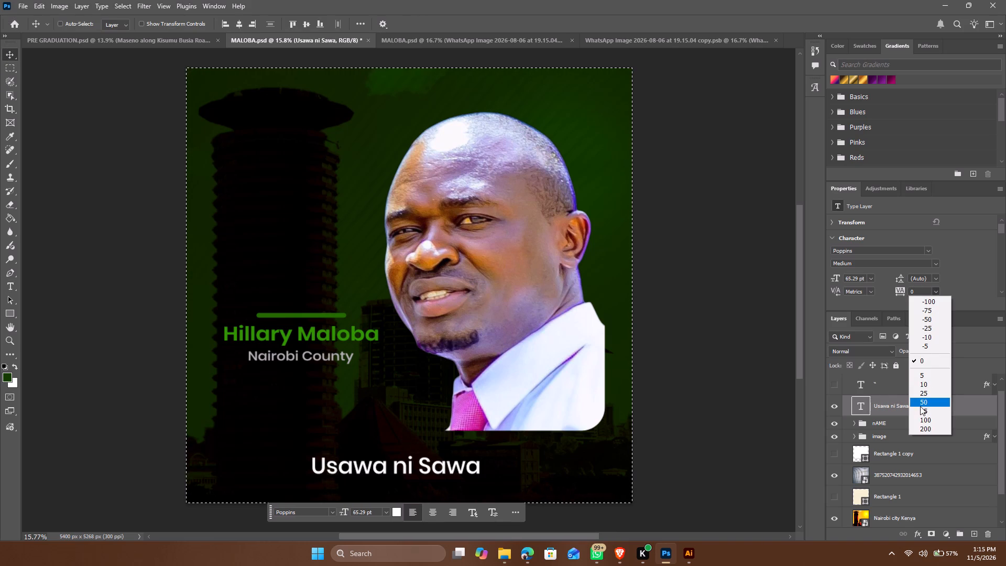
click(923, 404)
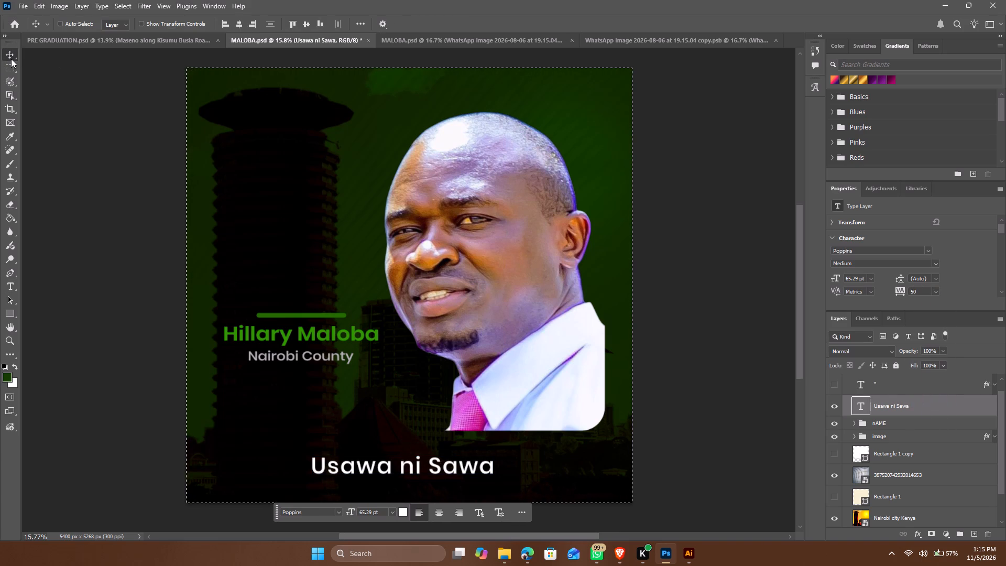
Centre the "Usawa ni Sawa" text horizontally on the whole canvas and clear the selection.
click(11, 59)
key(ctrl+a)
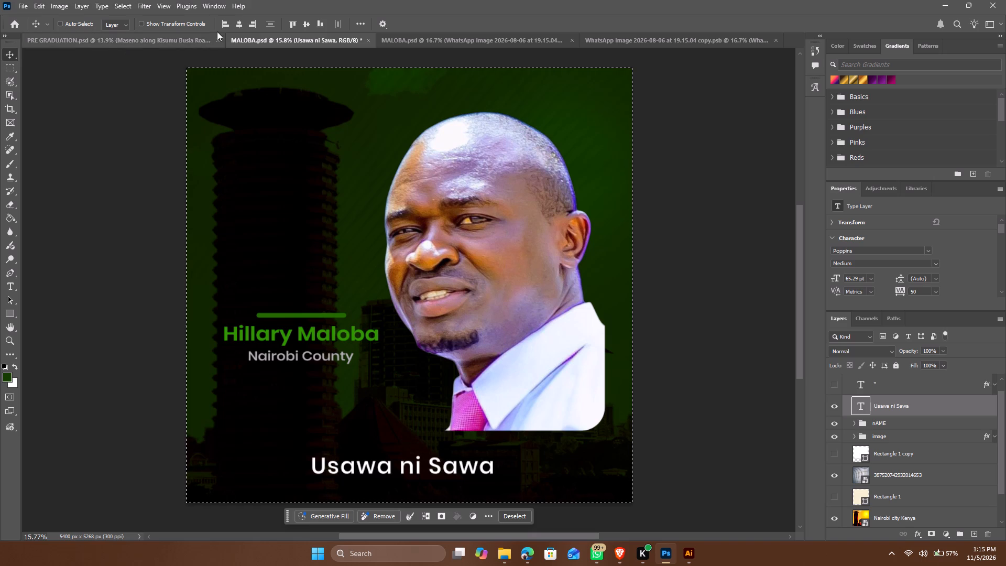
triple_click(236, 23)
double_click(236, 23)
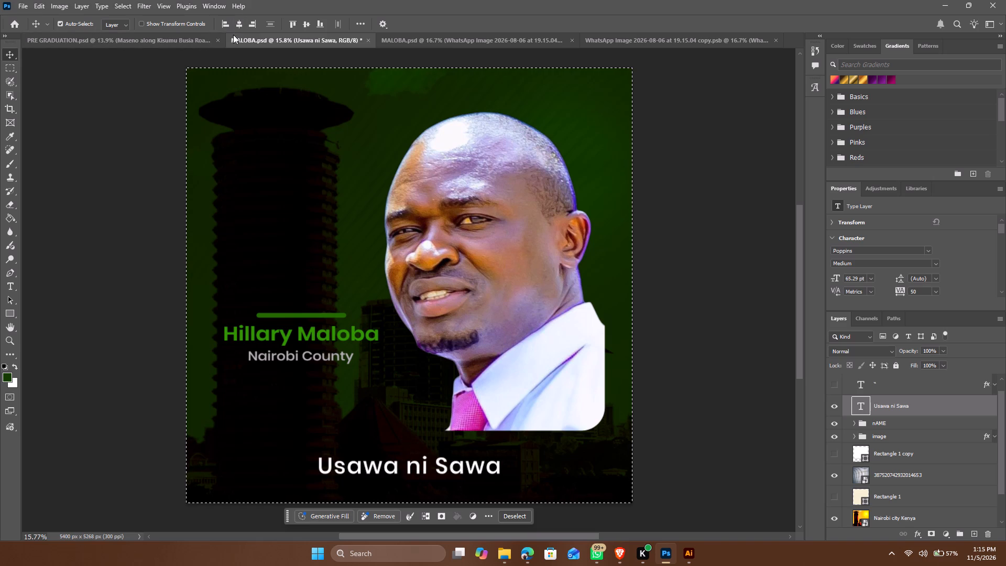
key(ctrl+d)
Export the updated poster with Save for Web.
click(29, 7)
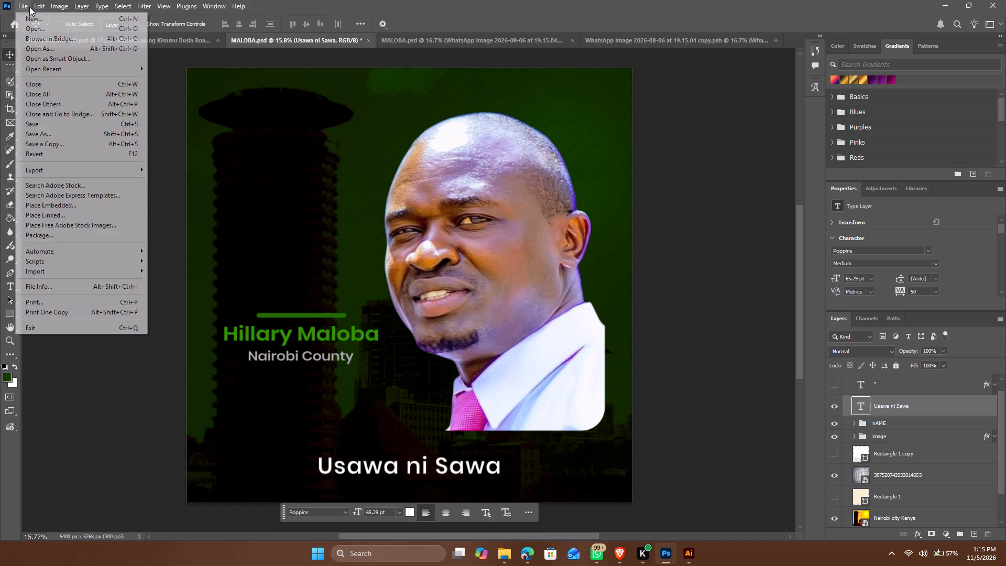
click(112, 172)
click(207, 212)
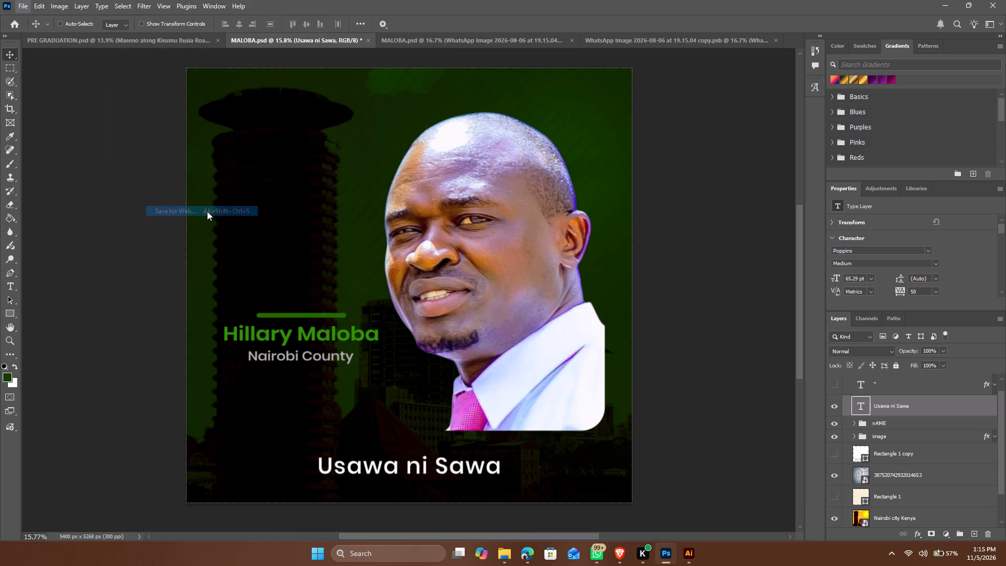
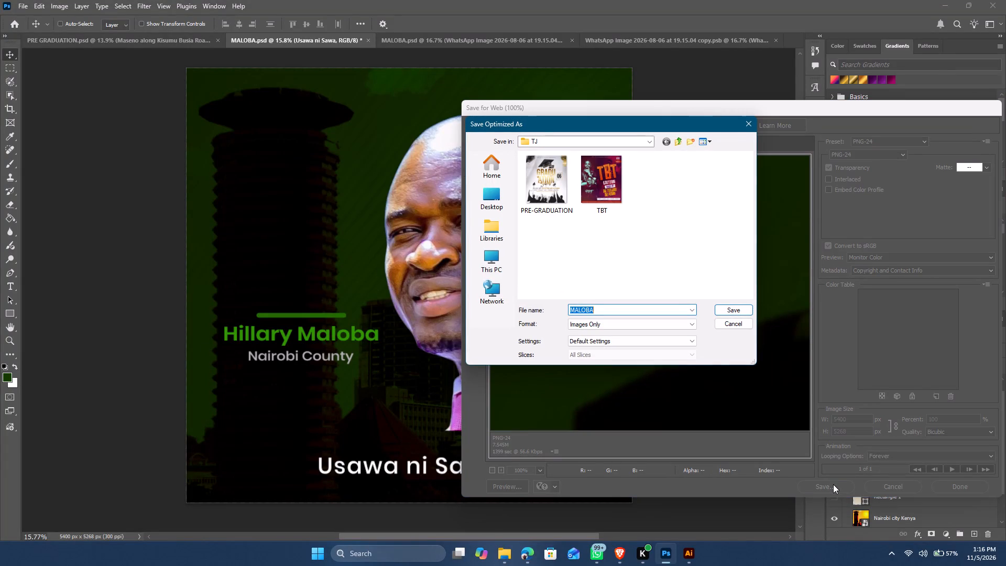
Save the optimized poster image as MALOBA-3.png in the 05 THURSDAY folder within NOVEMBER.
click(676, 144)
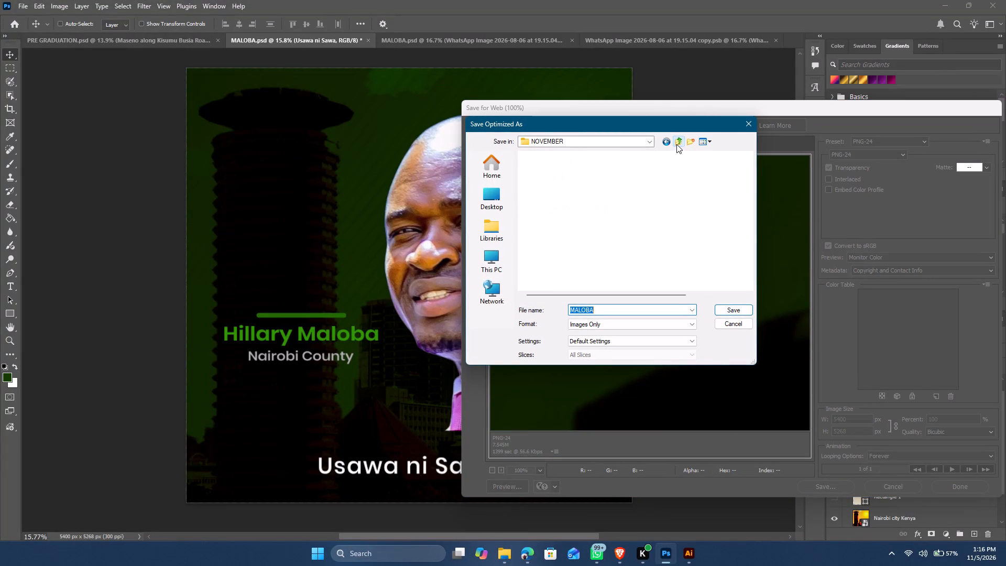
double_click(556, 180)
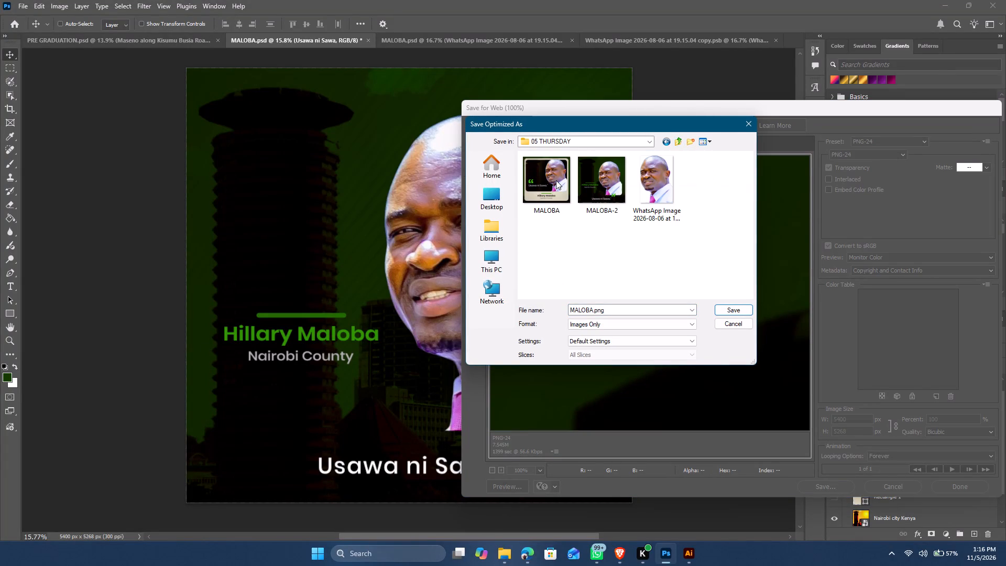
click(606, 187)
click(620, 310)
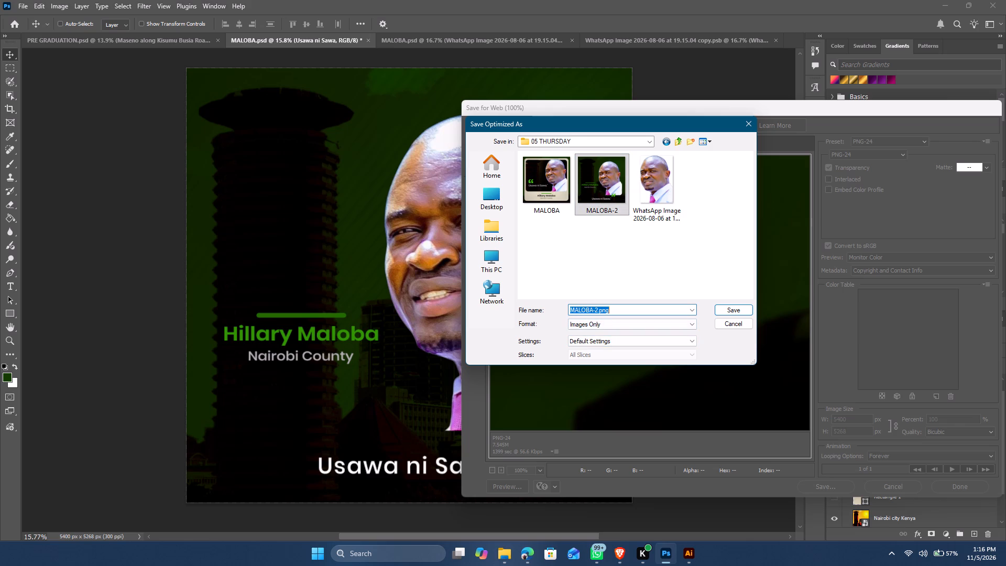
click(597, 307)
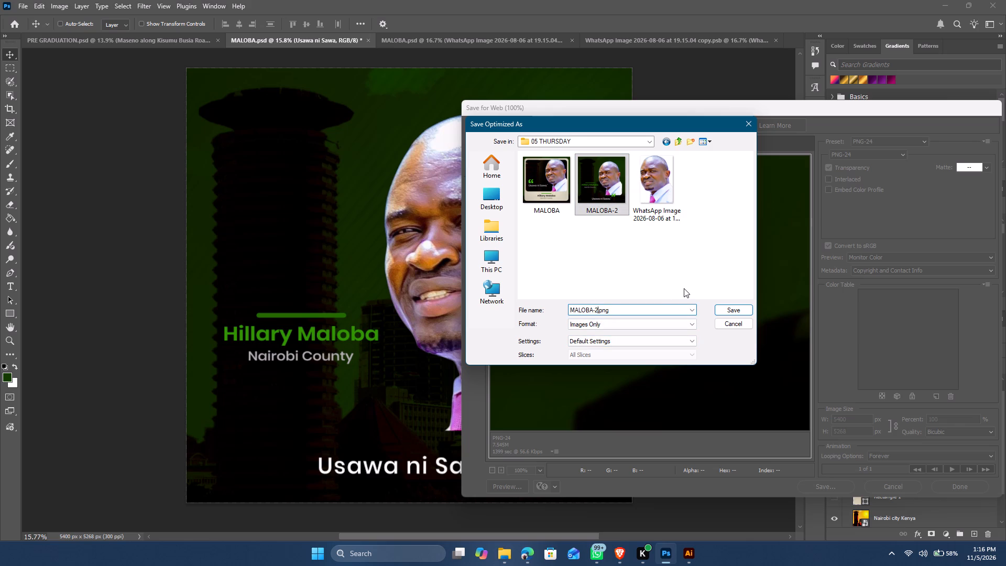
key(BackSpace)
key(3)
key(Return)
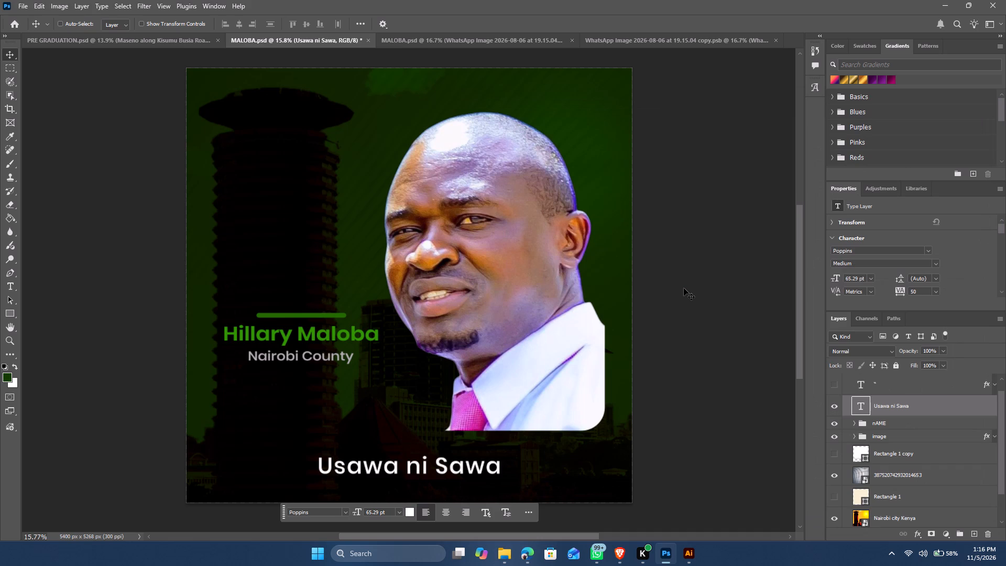
Bring up the file commands for the MALOBA.psd poster.
click(24, 5)
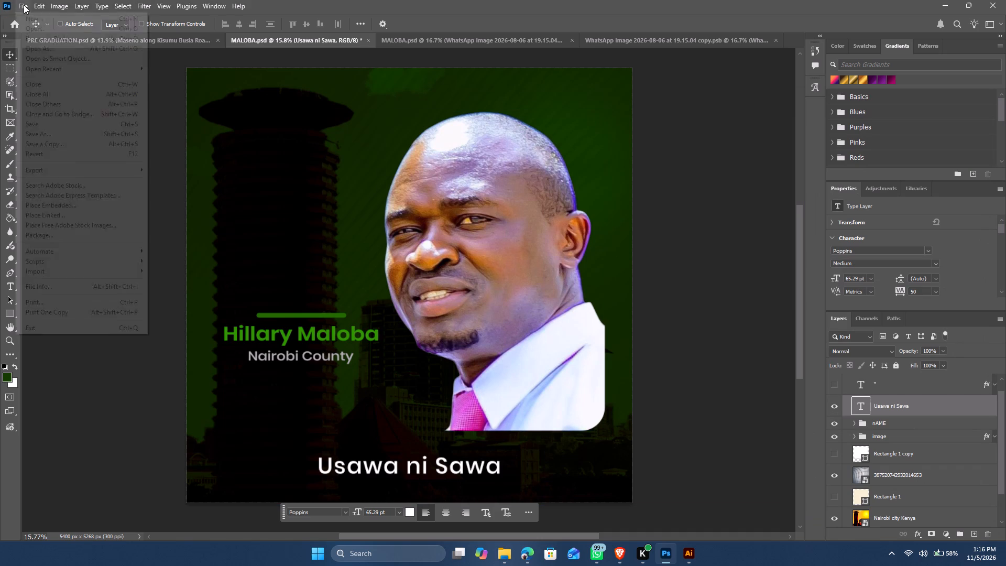
Save the MALOBA.psd poster with its current changes.
click(24, 125)
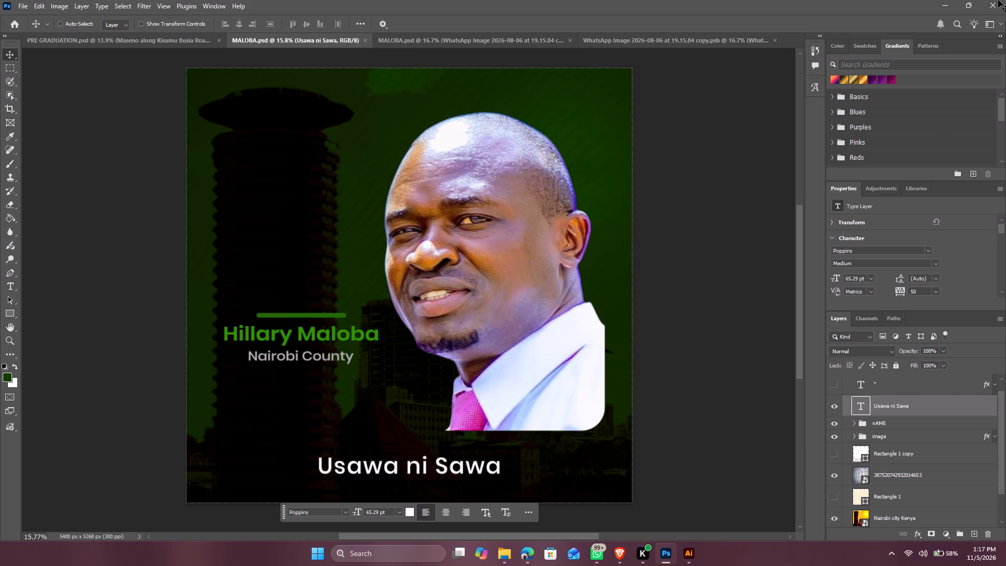